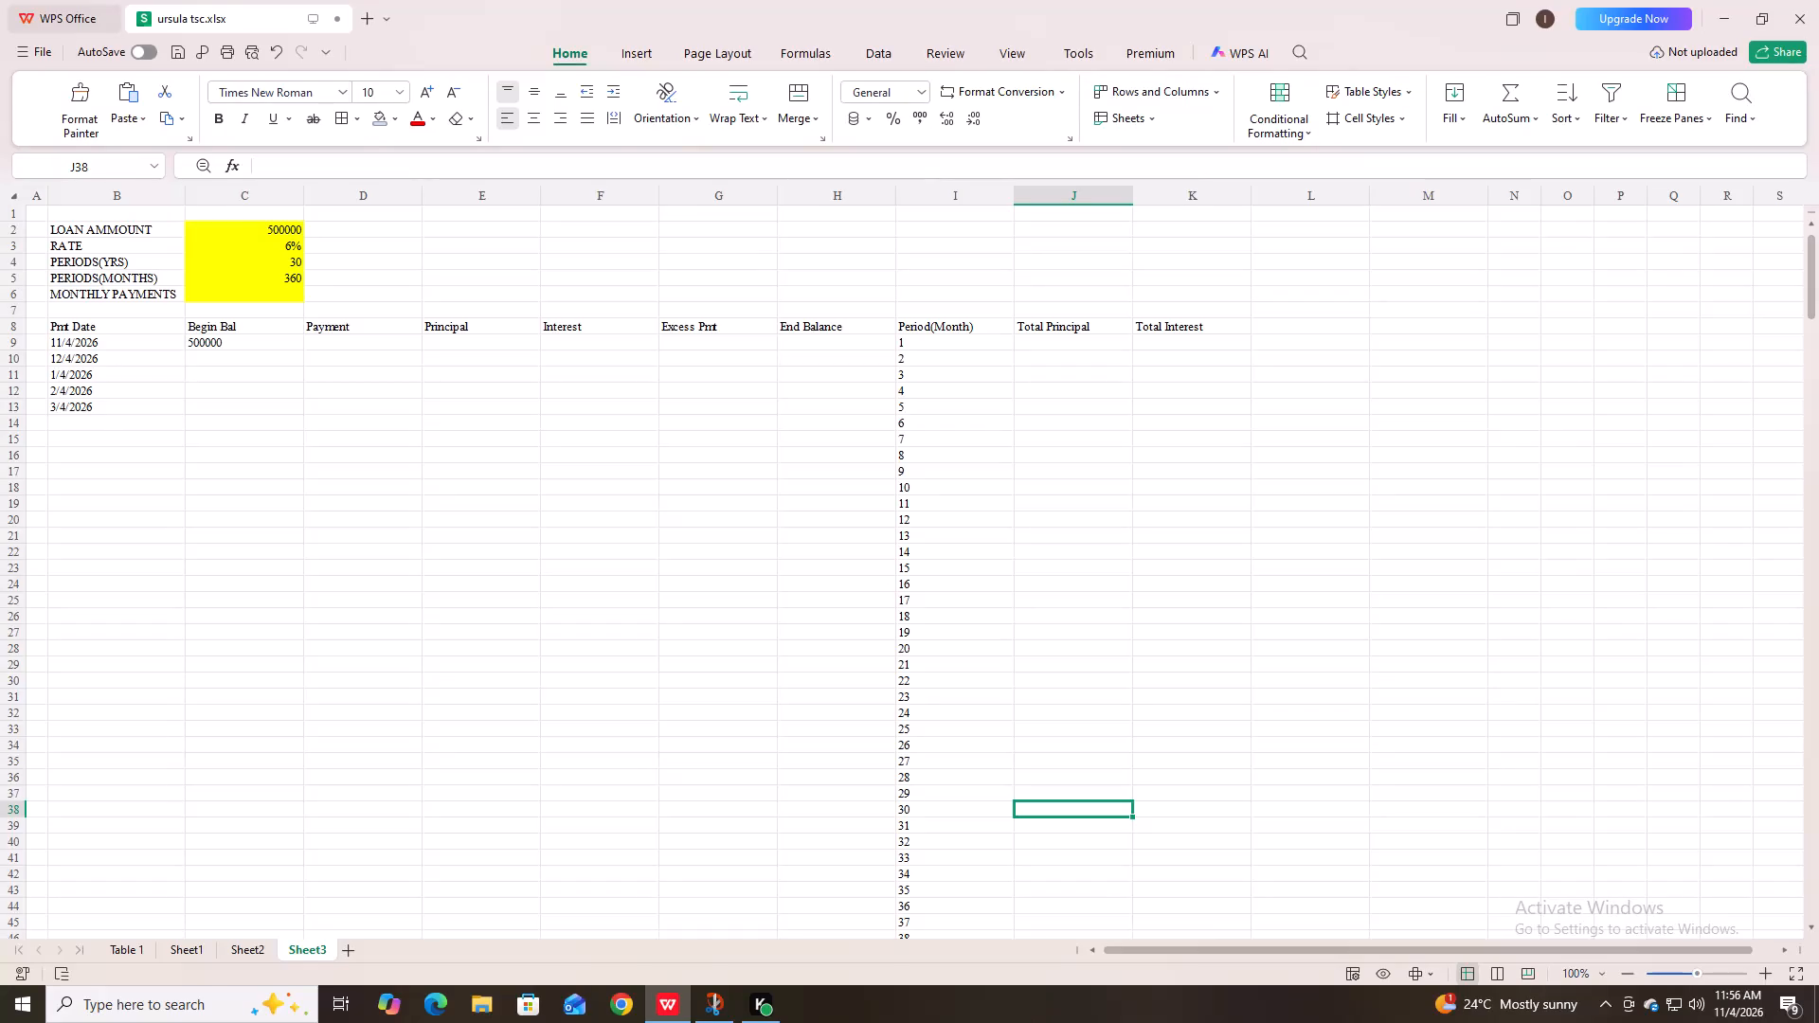
Start a PMT formula in the yellow MONTHLY PAYMENTS cell, C6.
{"action": "left_click", "coordinate": [272, 295]}
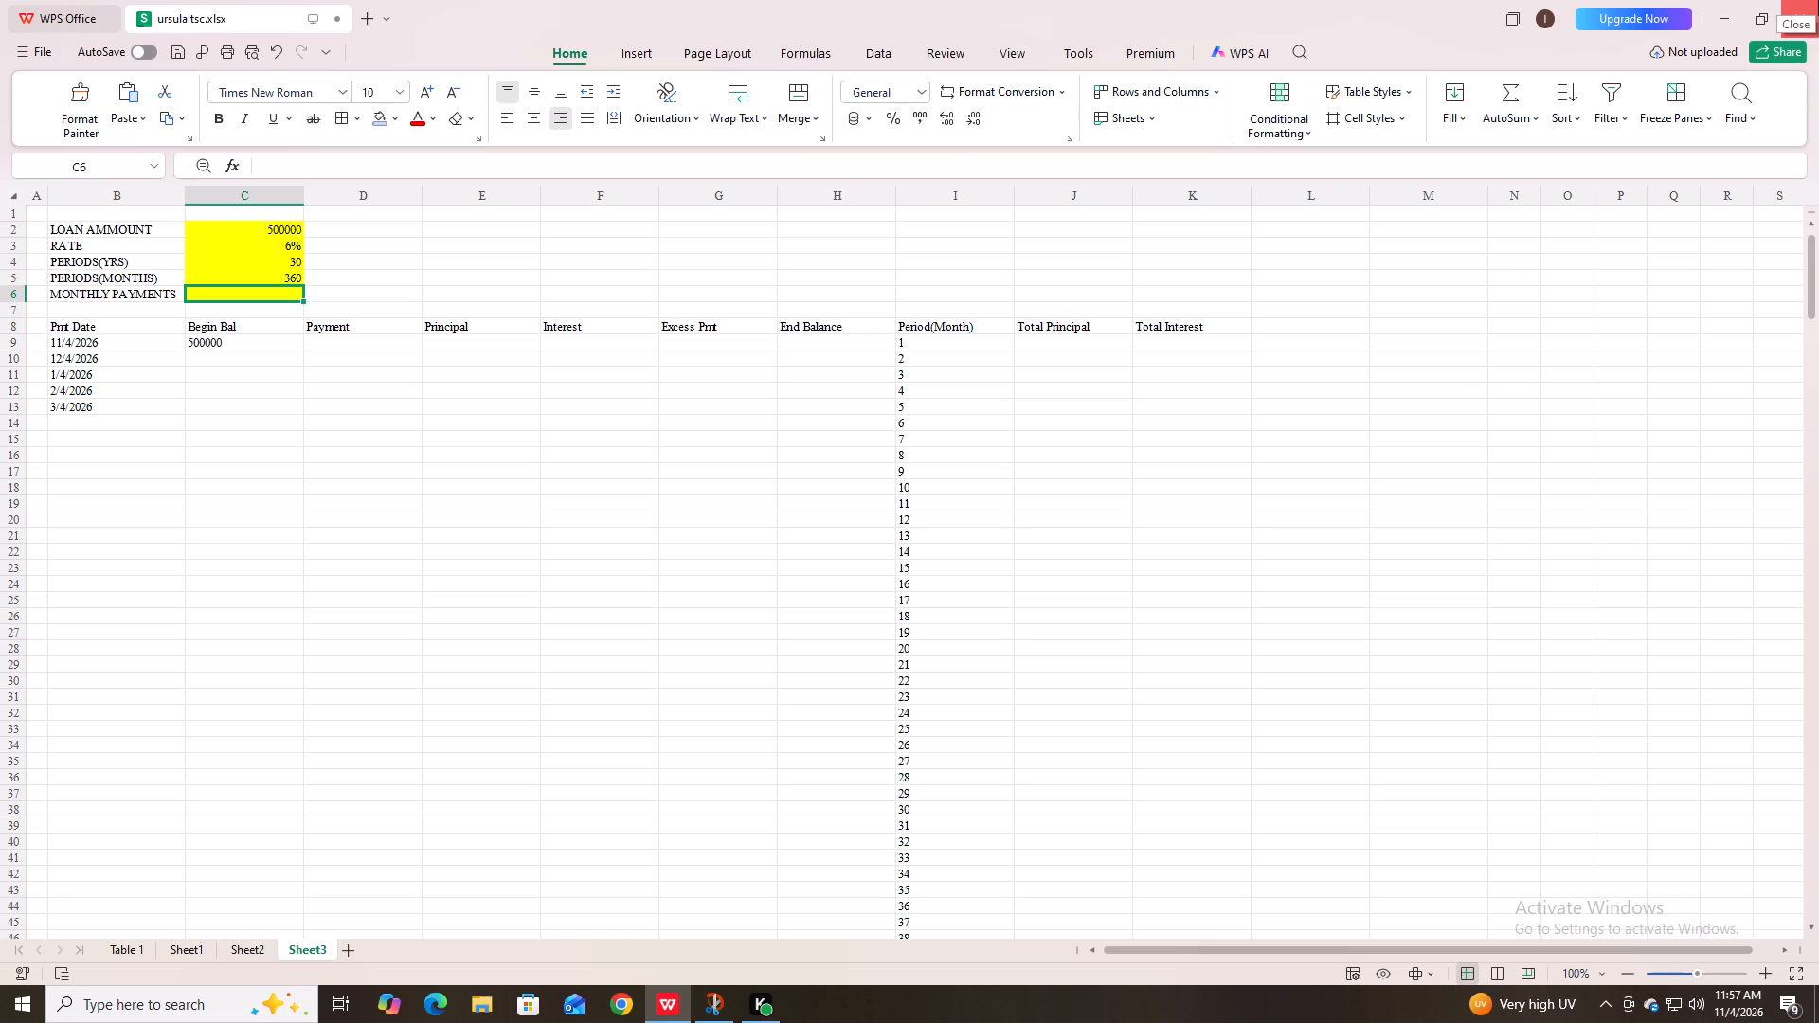
{"action": "key", "text": "equal"}
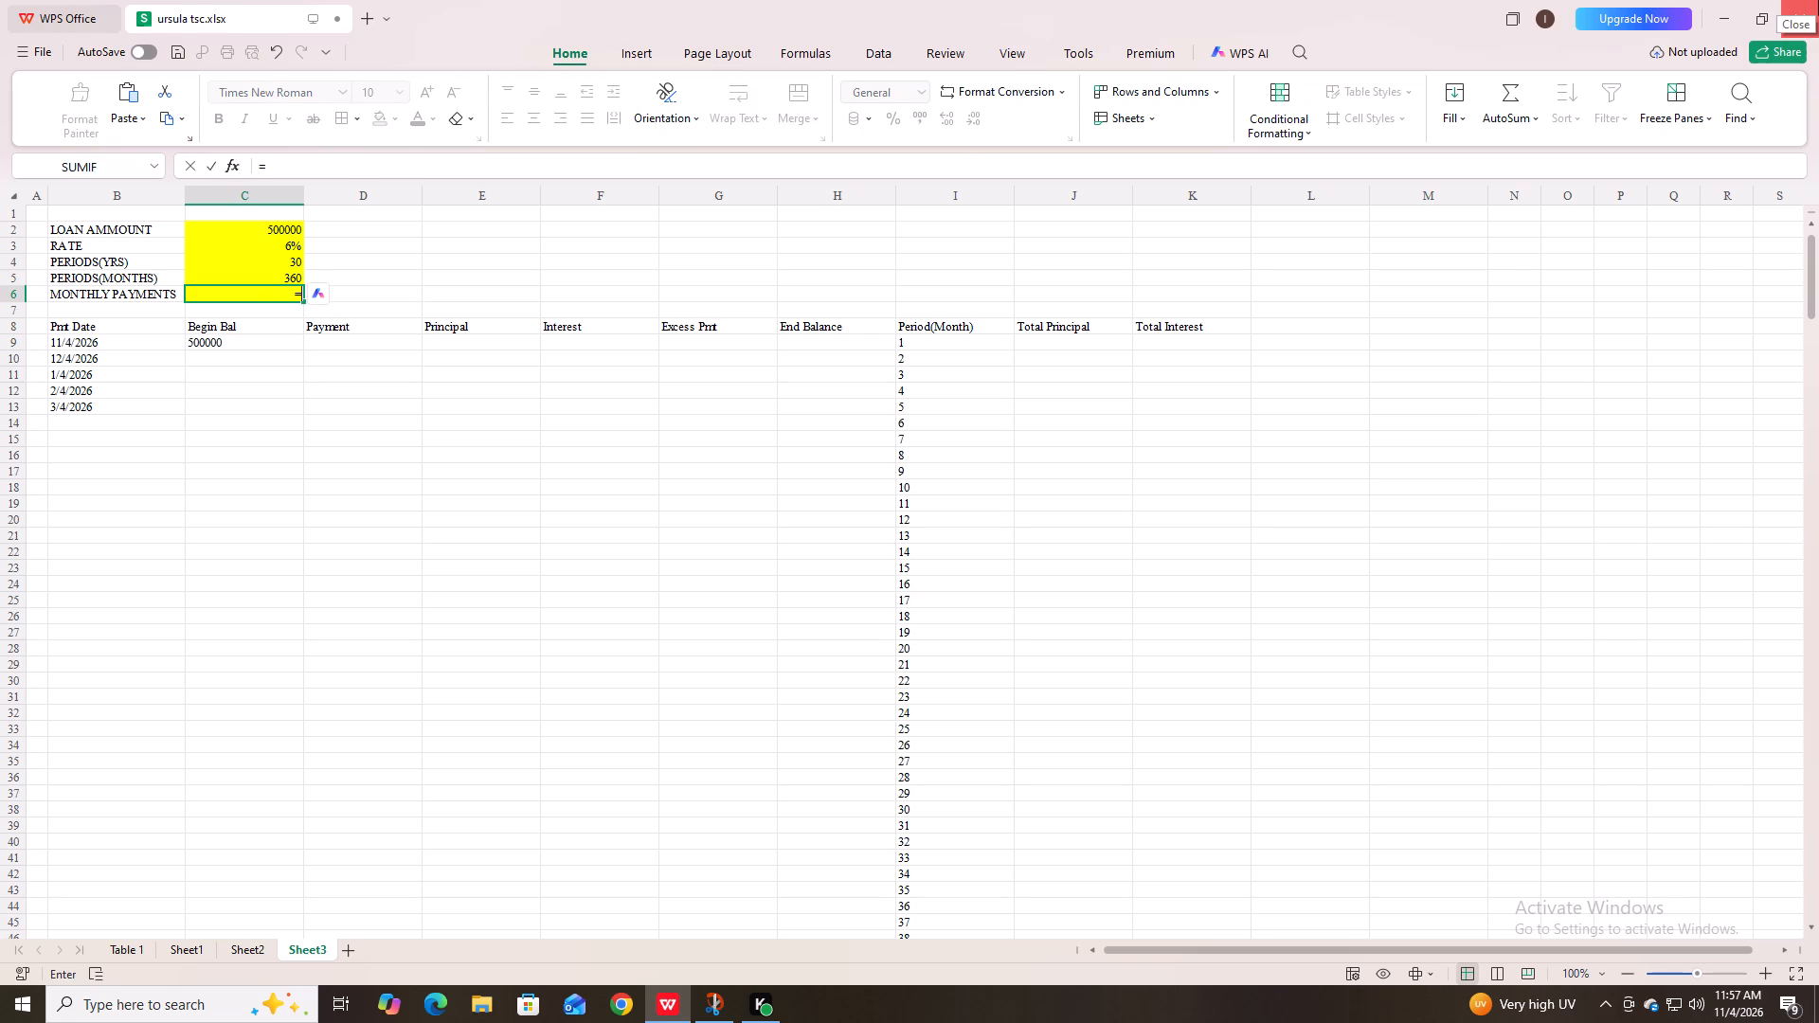
{"action": "key", "text": "p"}
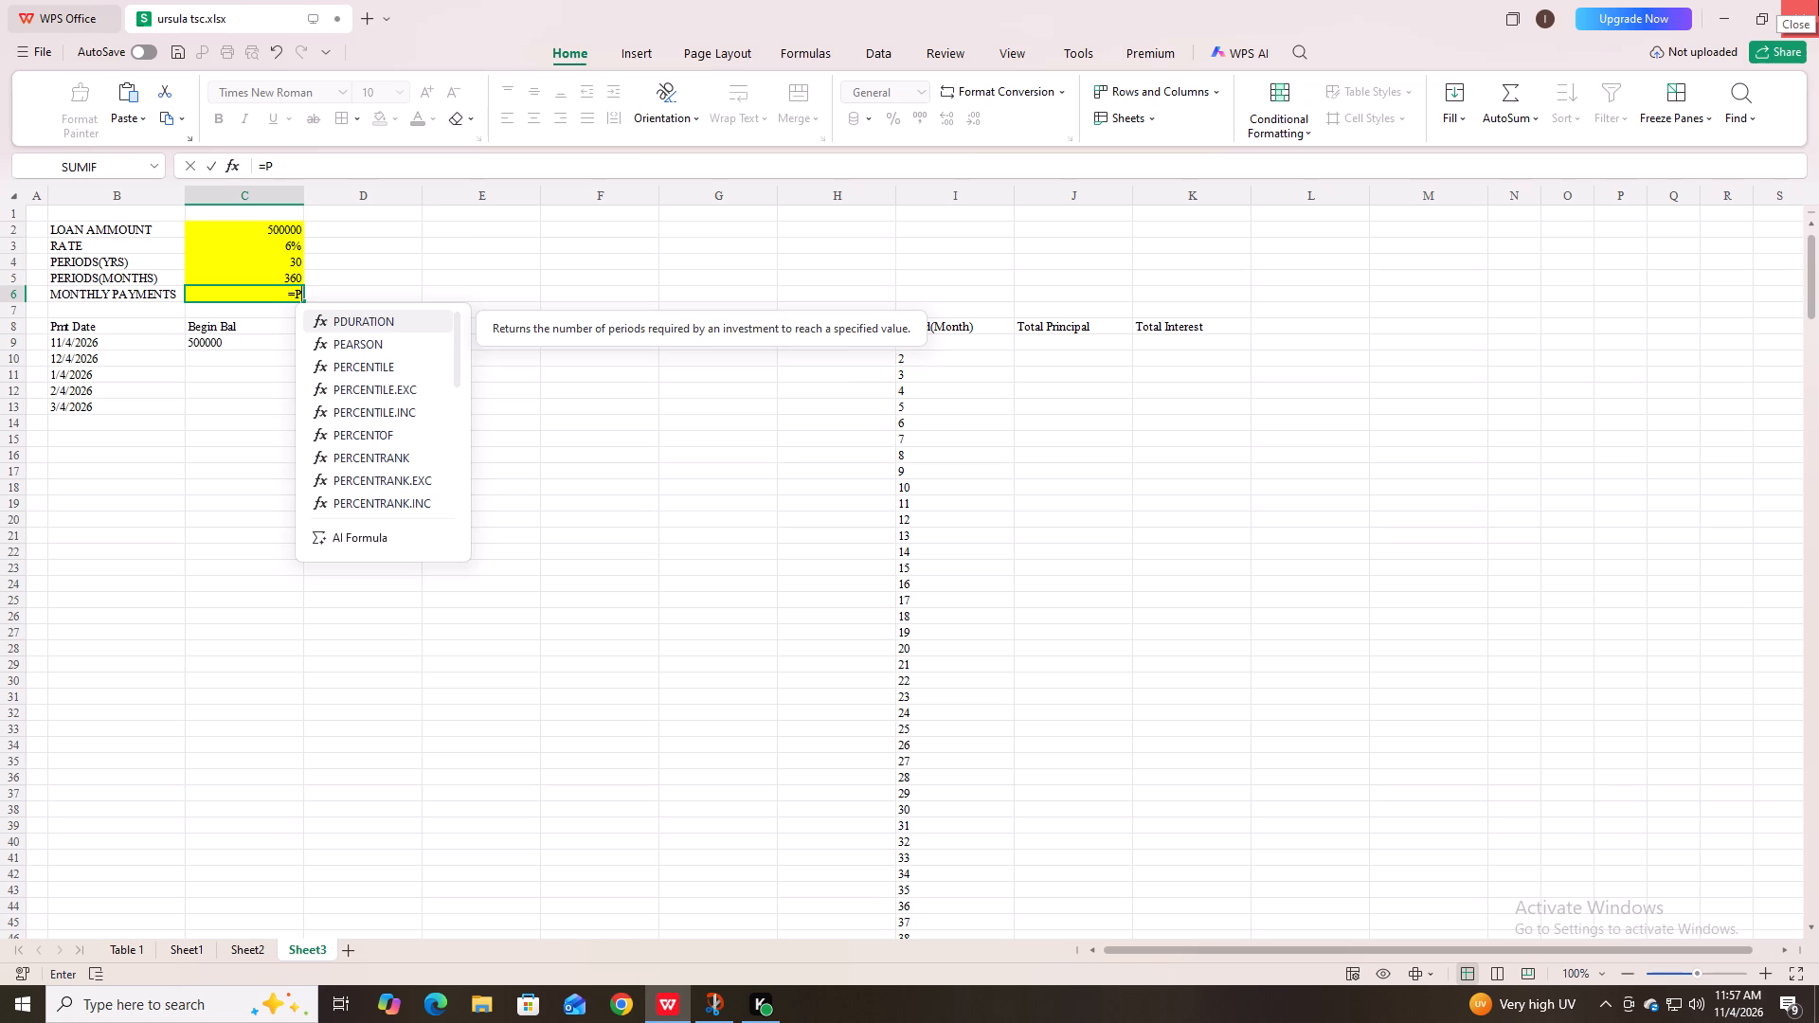
{"action": "key", "text": "m"}
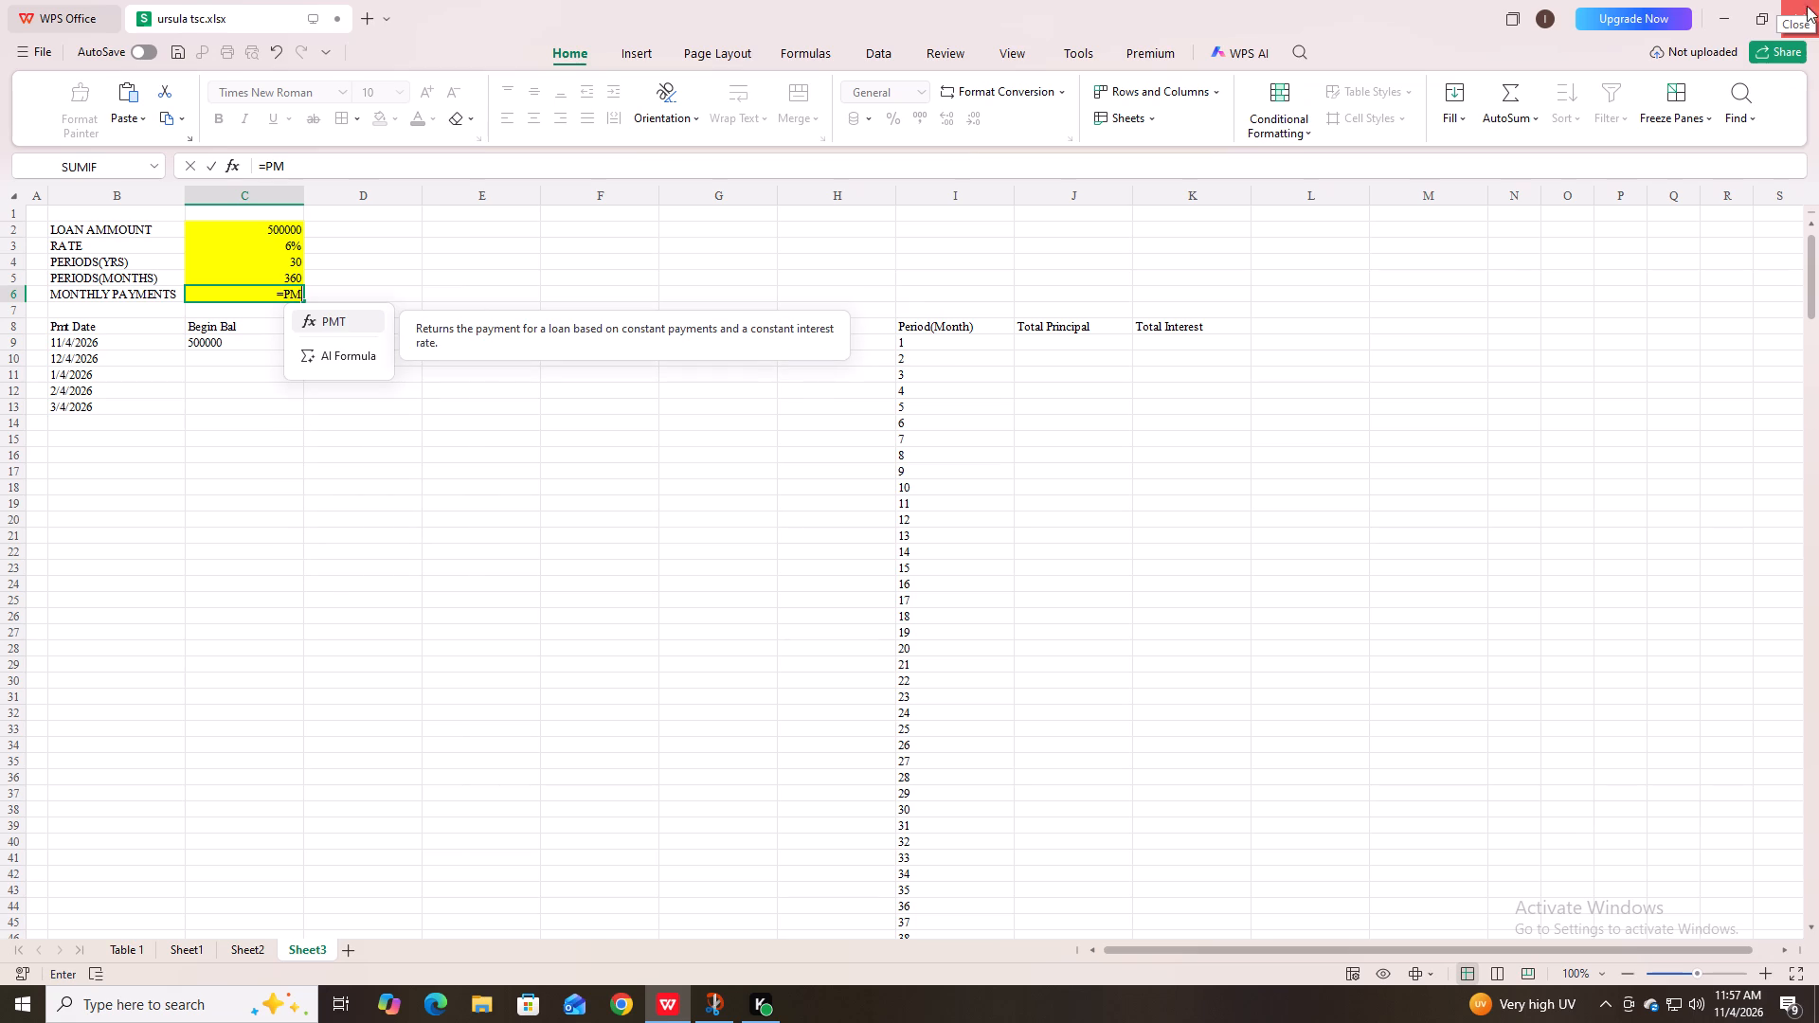
{"action": "double_click", "coordinate": [357, 325]}
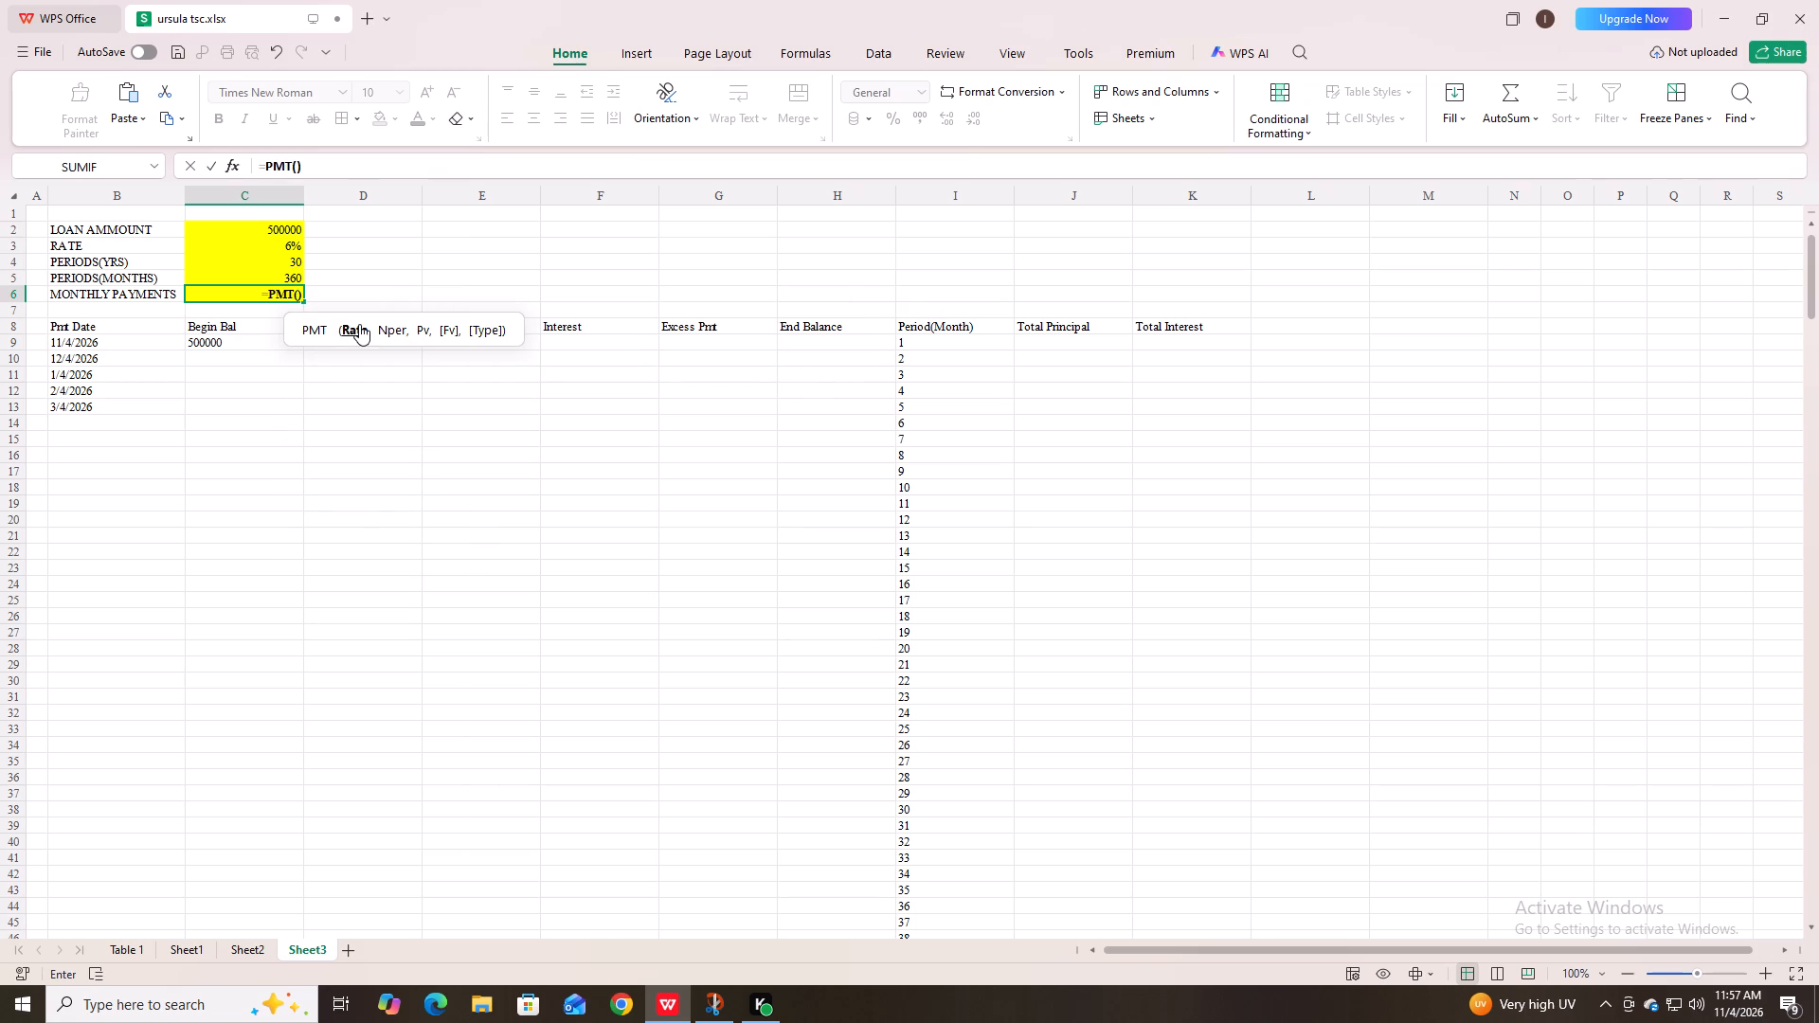
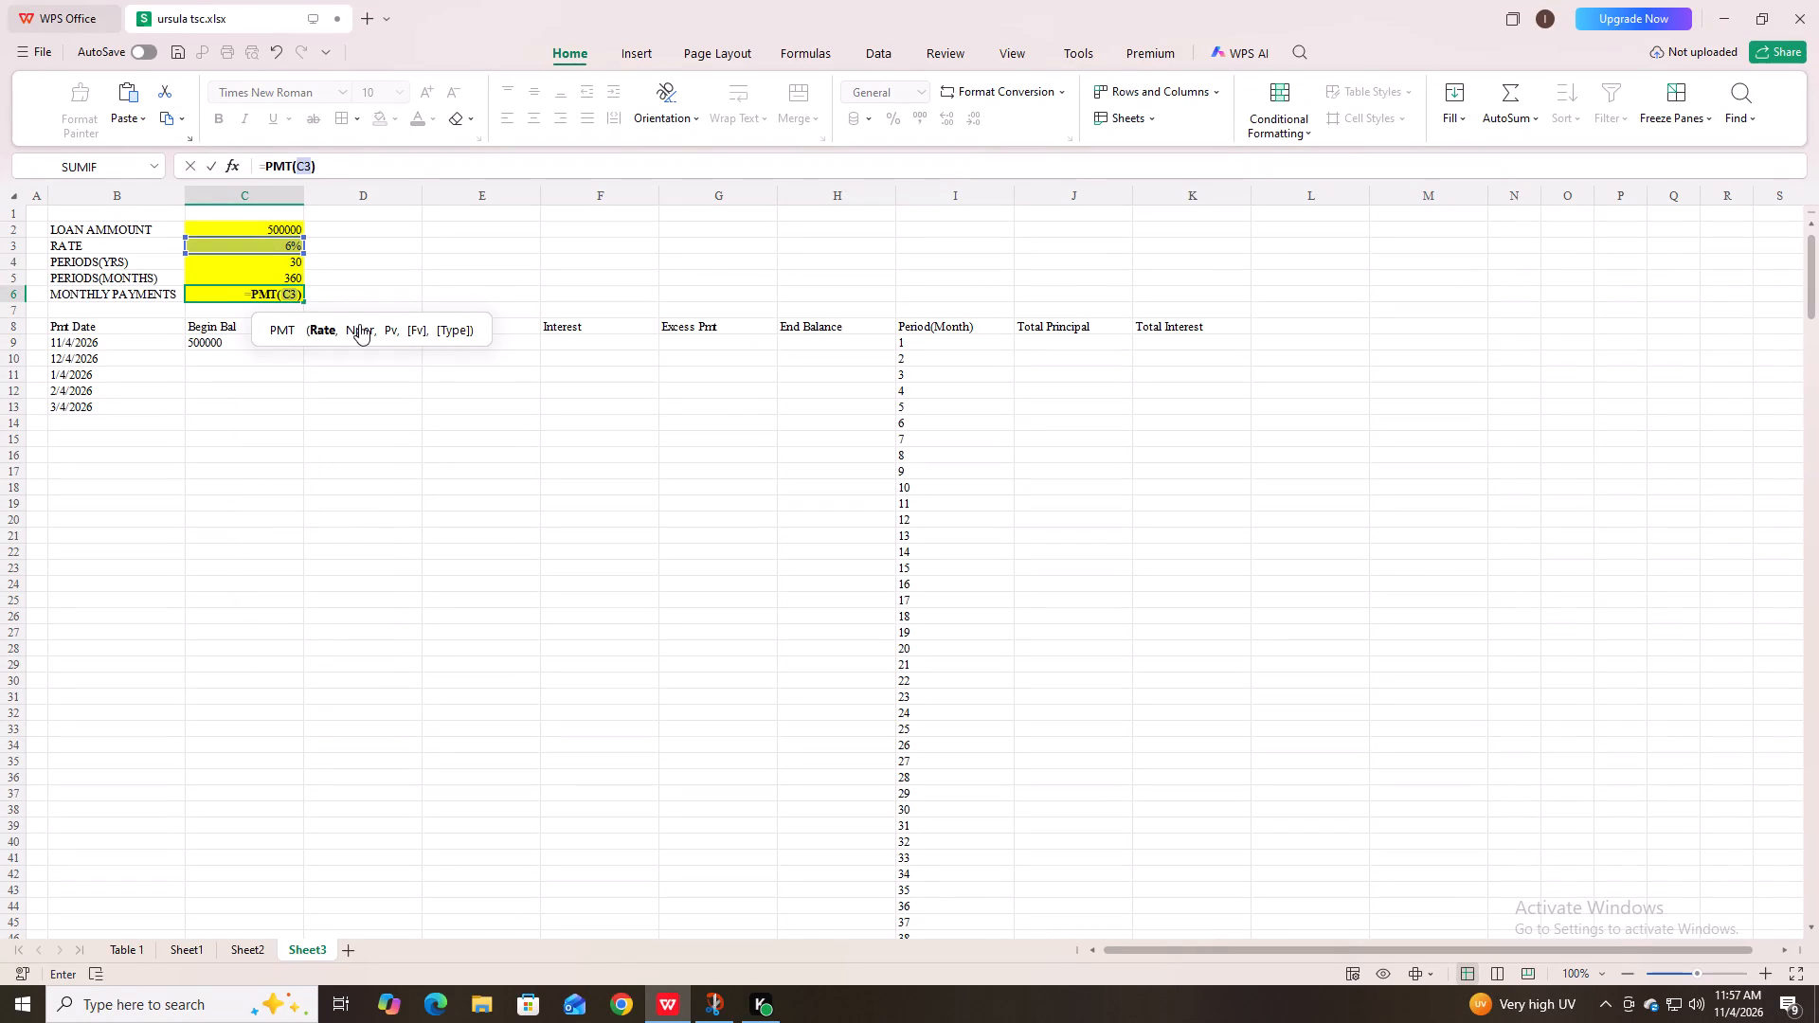
Divide the C3 rate by 12 in the PMT formula so the rate argument reads C3/12.
{"action": "key", "text": "slash"}
{"action": "key", "text": "1"}
{"action": "key", "text": "1"}
{"action": "key", "text": "1"}
{"action": "key", "text": "1"}
{"action": "key", "text": "1"}
{"action": "key", "text": "1"}
{"action": "key", "text": "1"}
{"action": "key", "text": "1"}
{"action": "key", "text": "1"}
{"action": "key", "text": "1"}
{"action": "key", "text": "1"}
{"action": "key", "text": "1"}
{"action": "key", "text": "1"}
{"action": "key", "text": "1"}
{"action": "key", "text": "1"}
{"action": "key", "text": "1"}
{"action": "key", "text": "1"}
{"action": "key", "text": "1"}
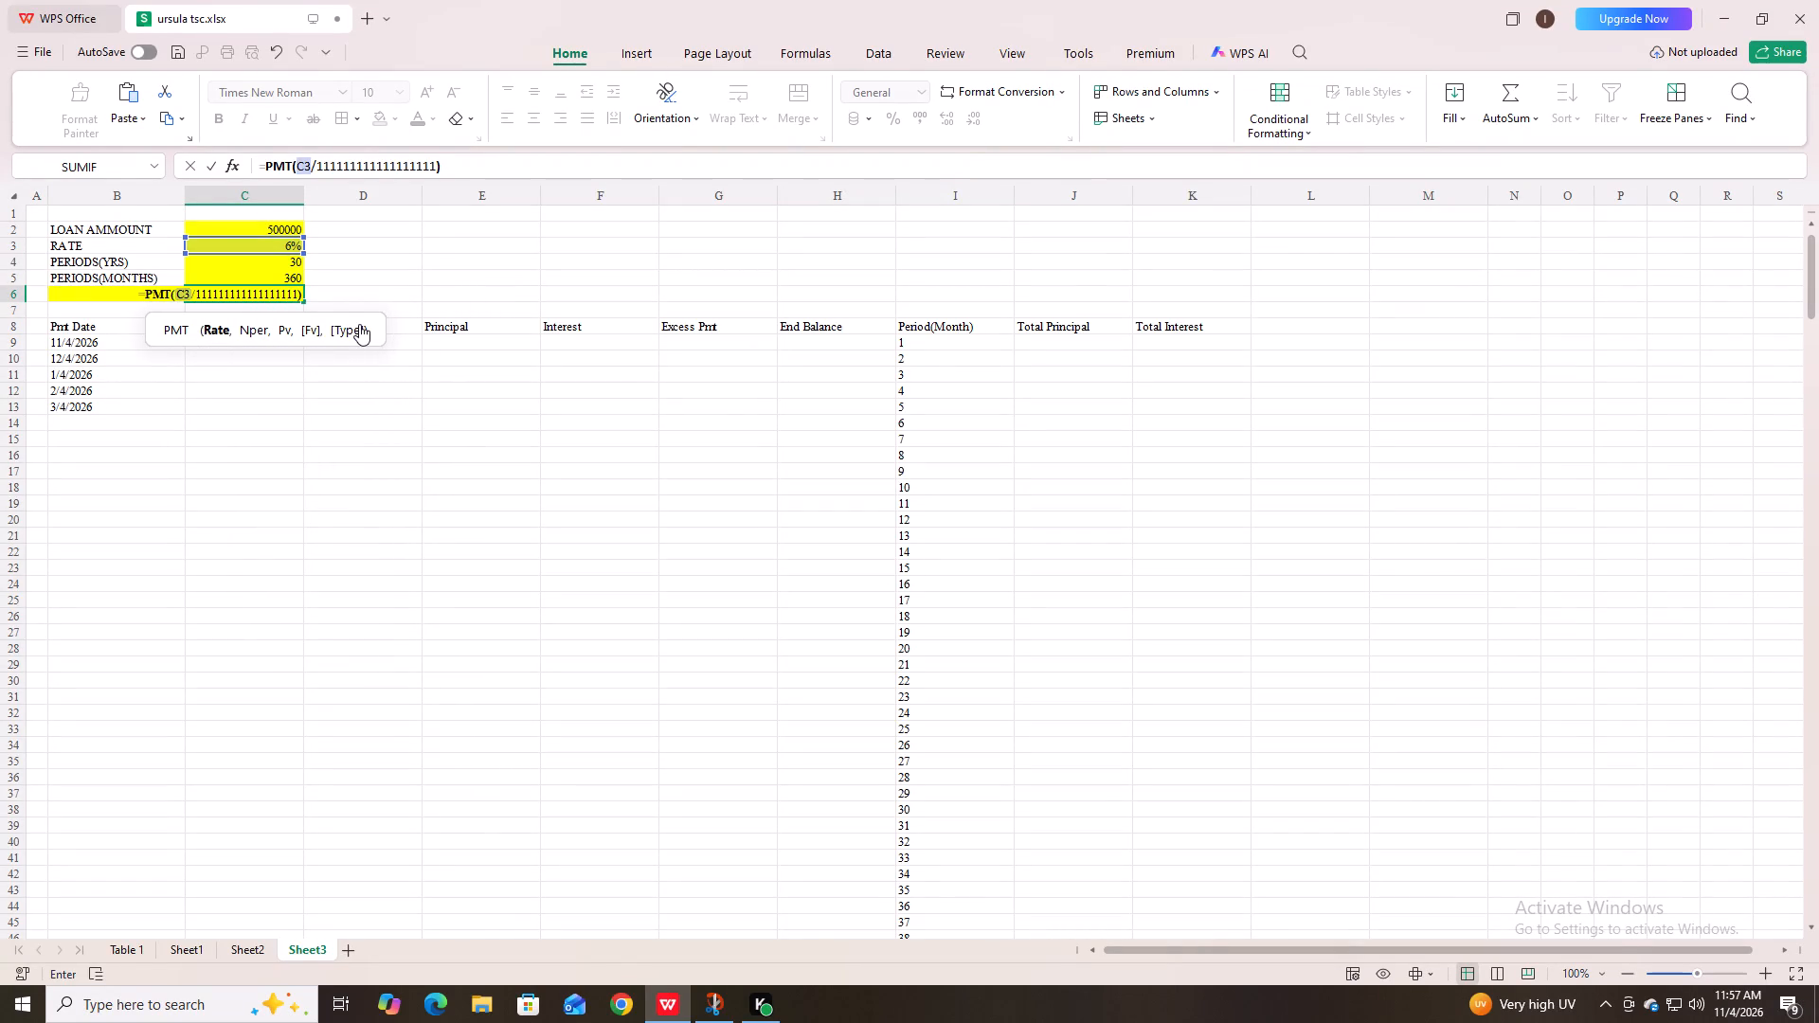
{"action": "key", "text": "BackSpace"}
{"action": "key", "text": "BackSpace"}
{"action": "key", "text": "BackSpace"}
{"action": "key", "text": "BackSpace"}
{"action": "key", "text": "BackSpace"}
{"action": "key", "text": "BackSpace"}
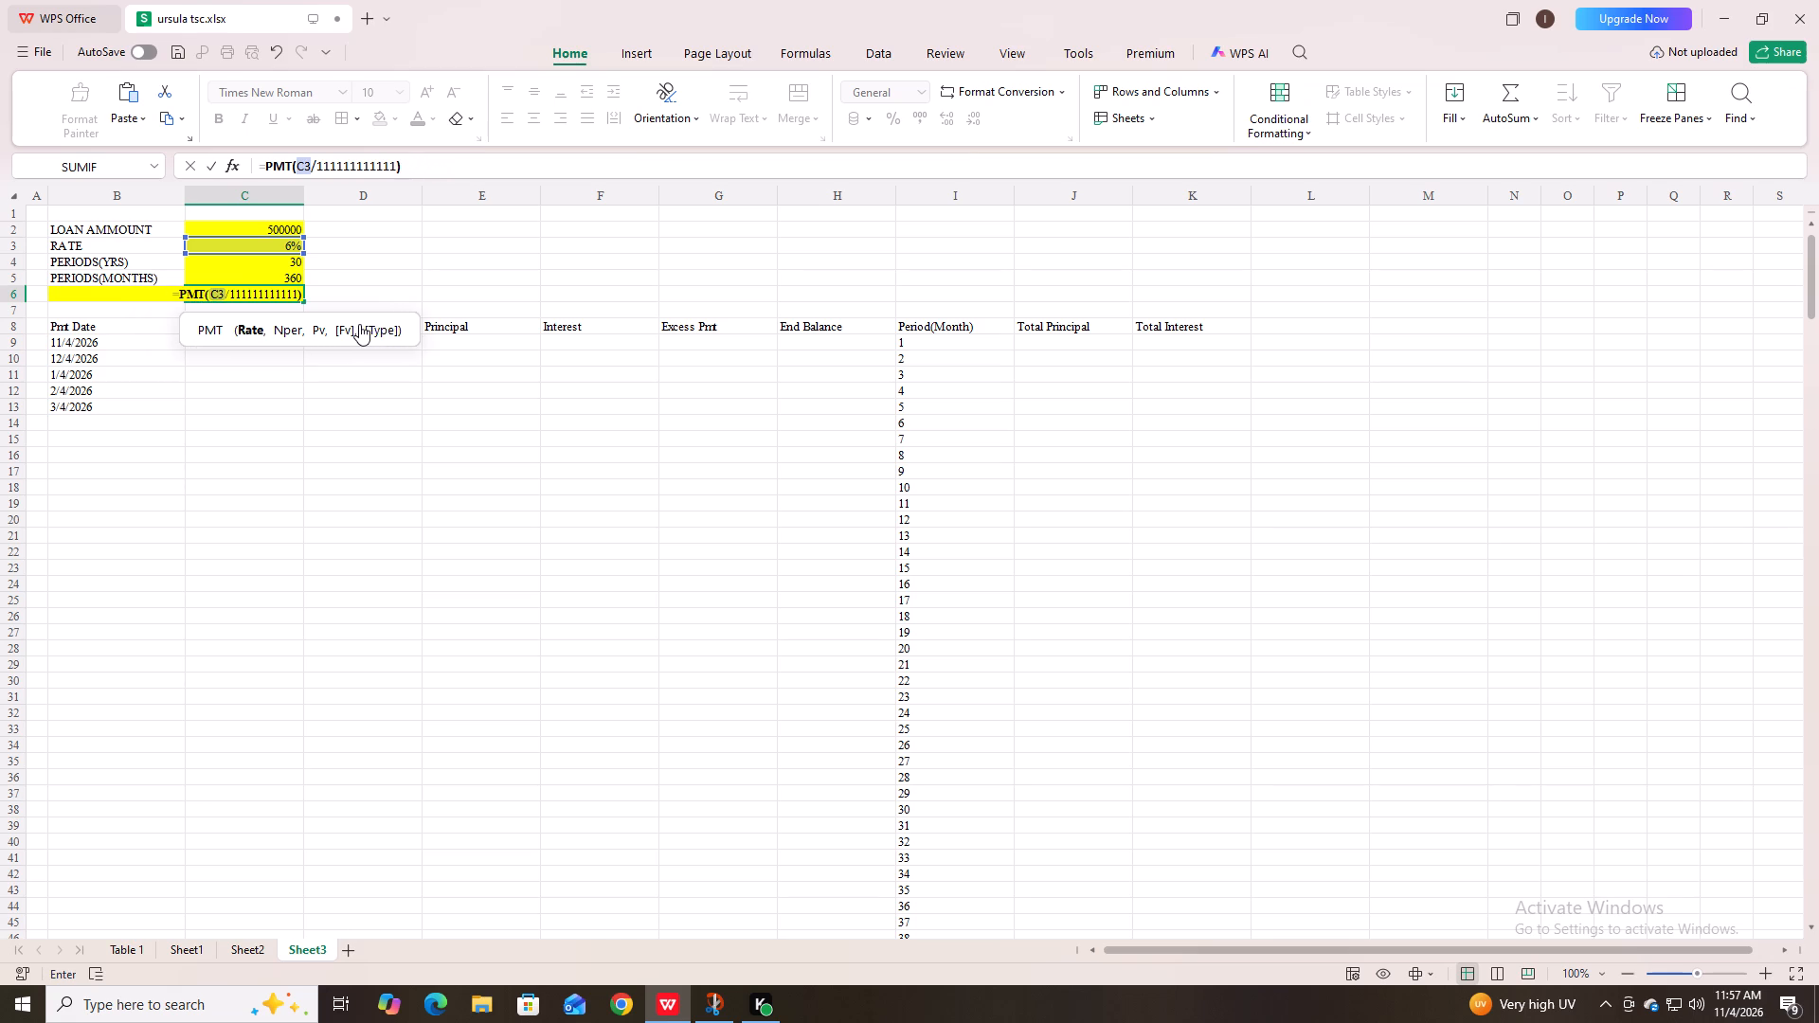
{"action": "key", "text": "BackSpace"}
{"action": "key", "text": "BackSpace"}
{"action": "key", "text": "BackSpace"}
{"action": "key", "text": "BackSpace"}
{"action": "key", "text": "BackSpace"}
{"action": "key", "text": "BackSpace"}
{"action": "key", "text": "BackSpace"}
{"action": "key", "text": "BackSpace"}
{"action": "key", "text": "BackSpace"}
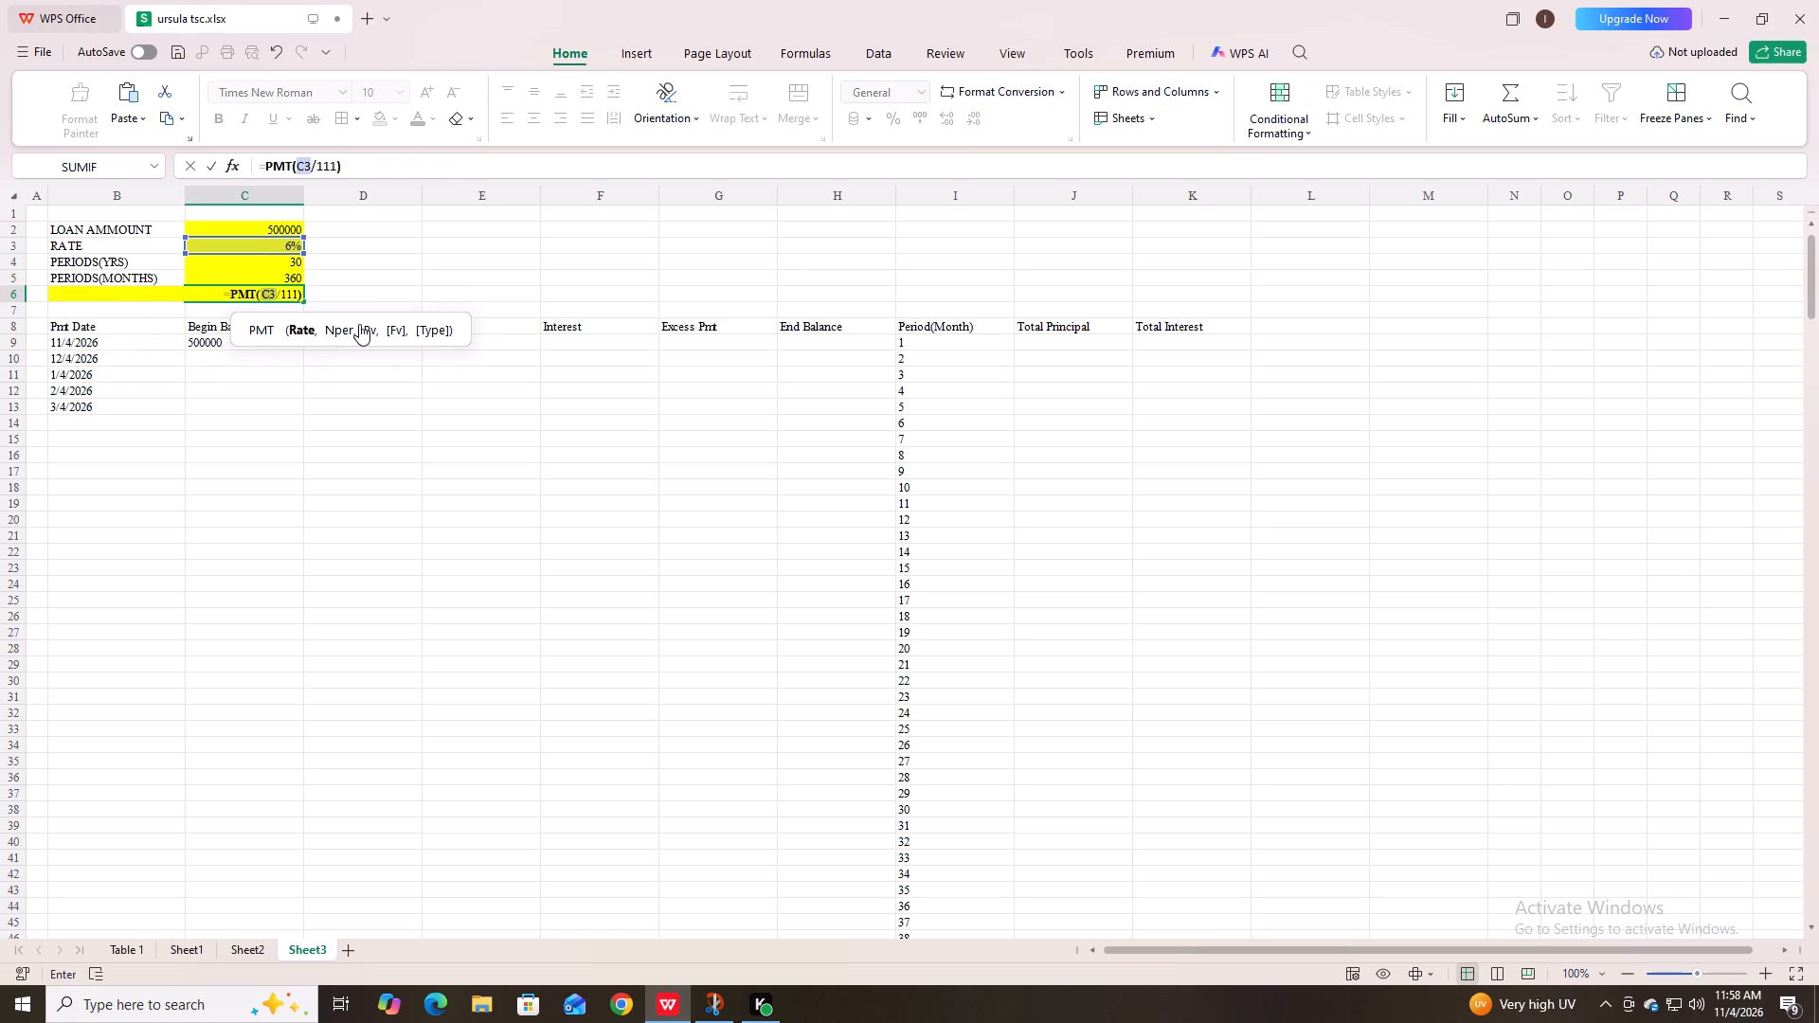
{"action": "key", "text": "BackSpace"}
{"action": "key", "text": "BackSpace"}
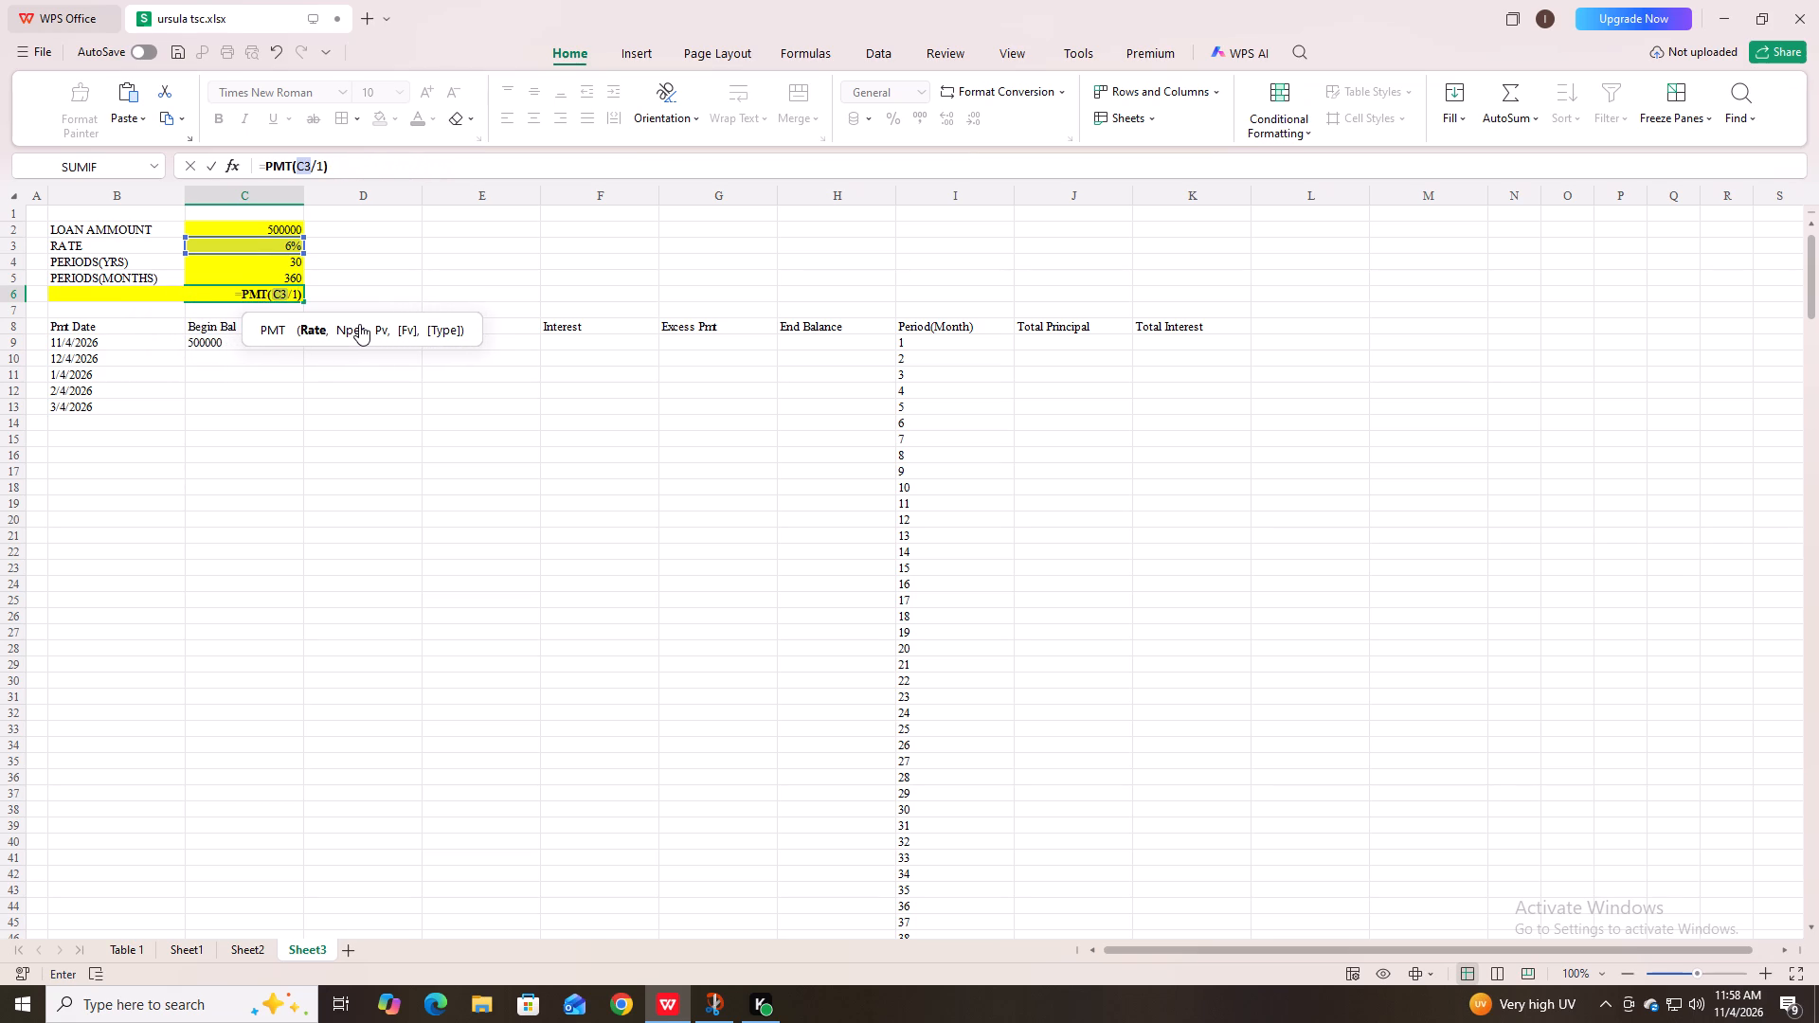
{"action": "key", "text": "2"}
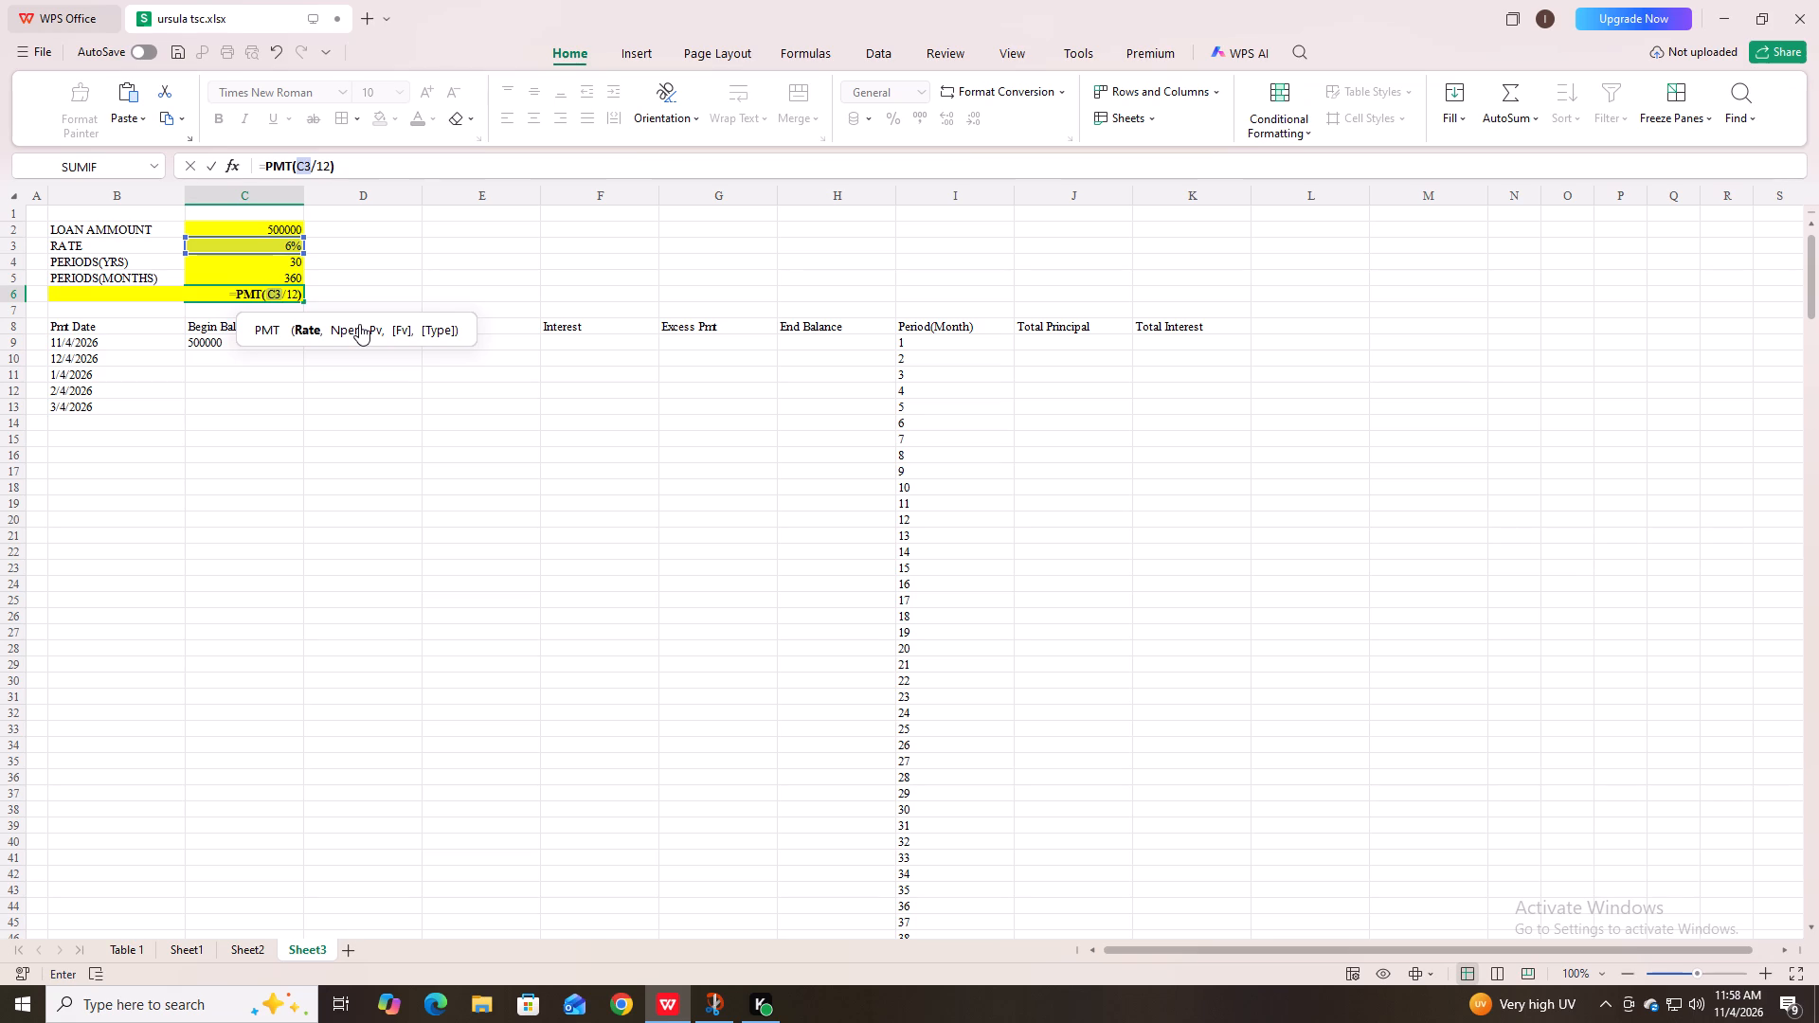
Add C5, the period in months, as the Nper argument of the PMT formula.
{"action": "key", "text": "comma"}
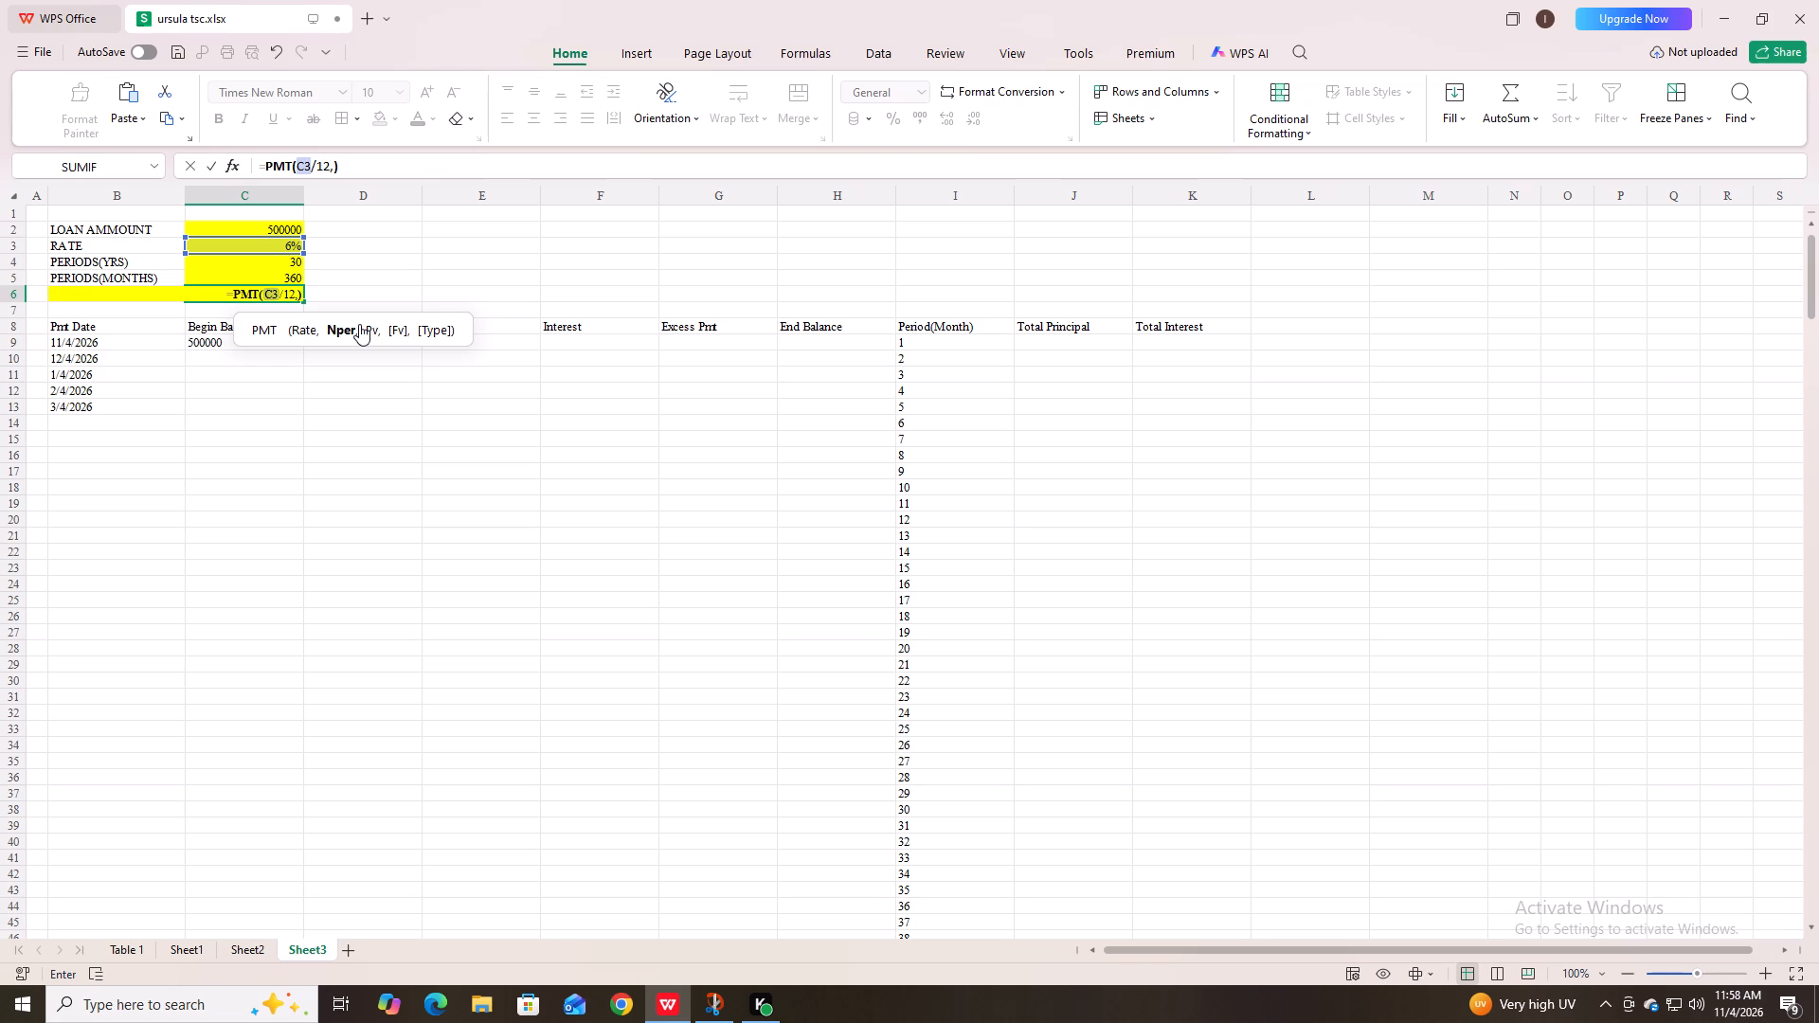
{"action": "key", "text": "c"}
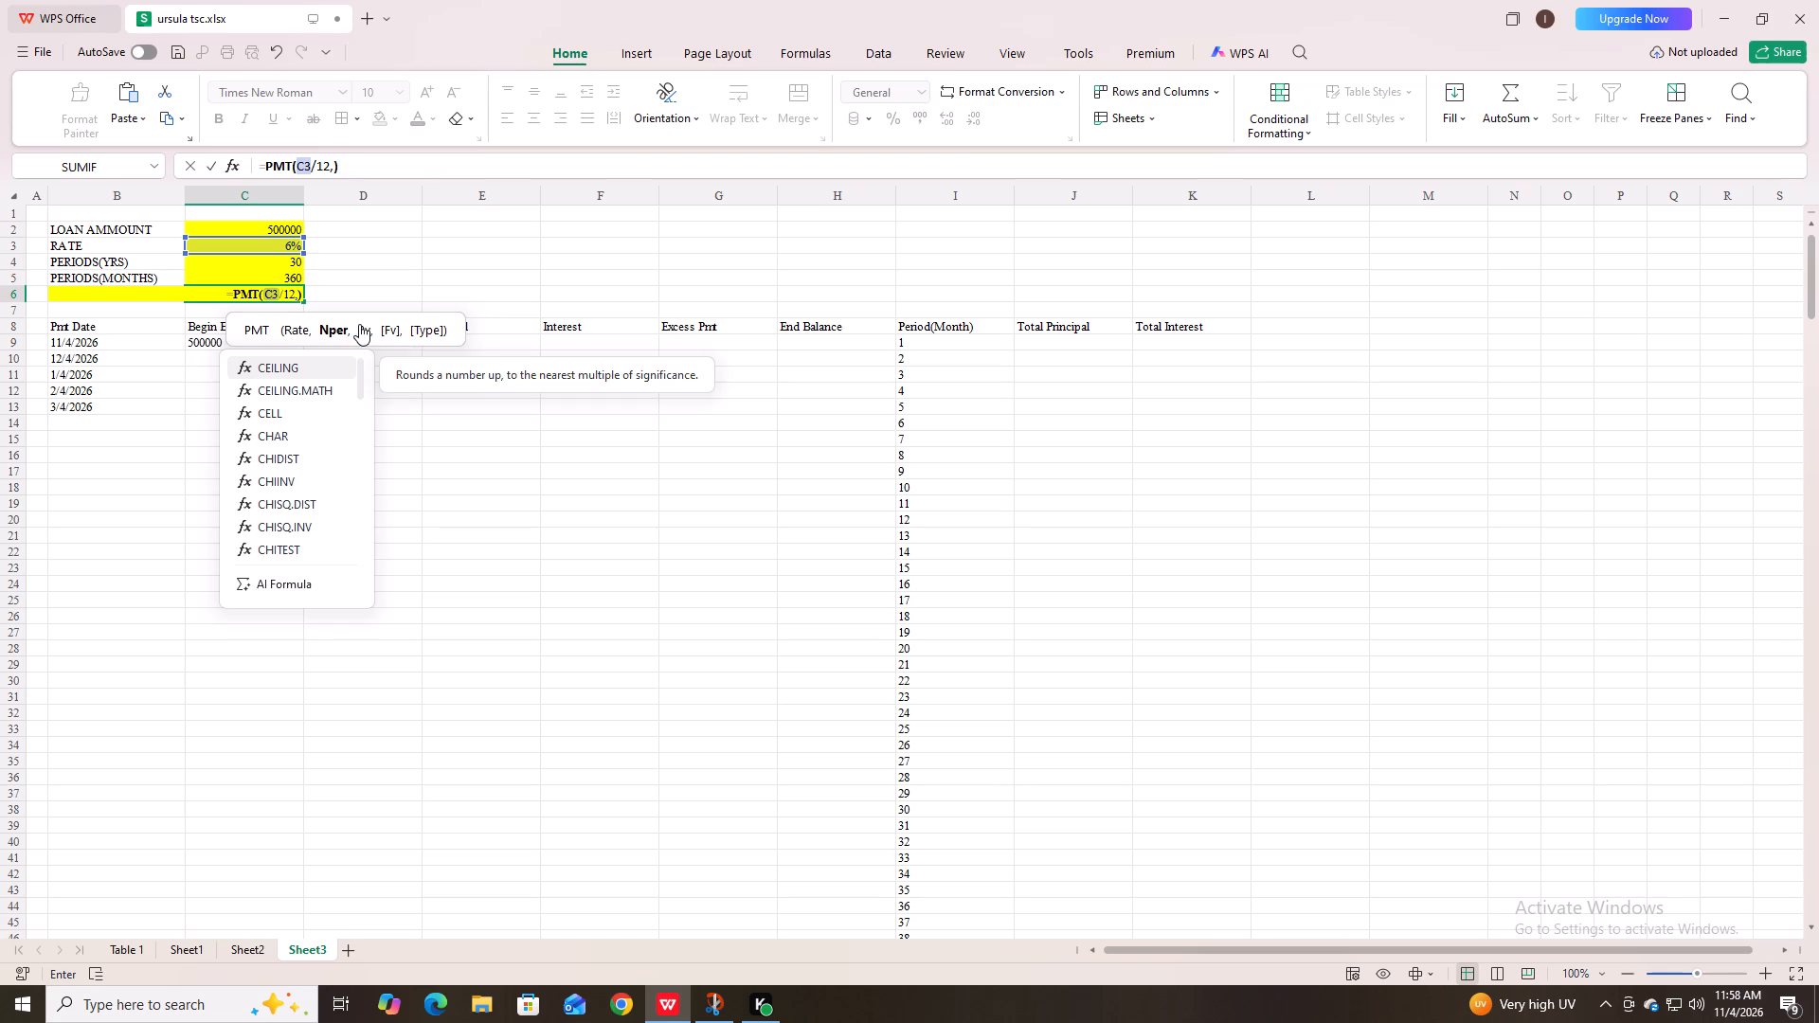
{"action": "key", "text": "5"}
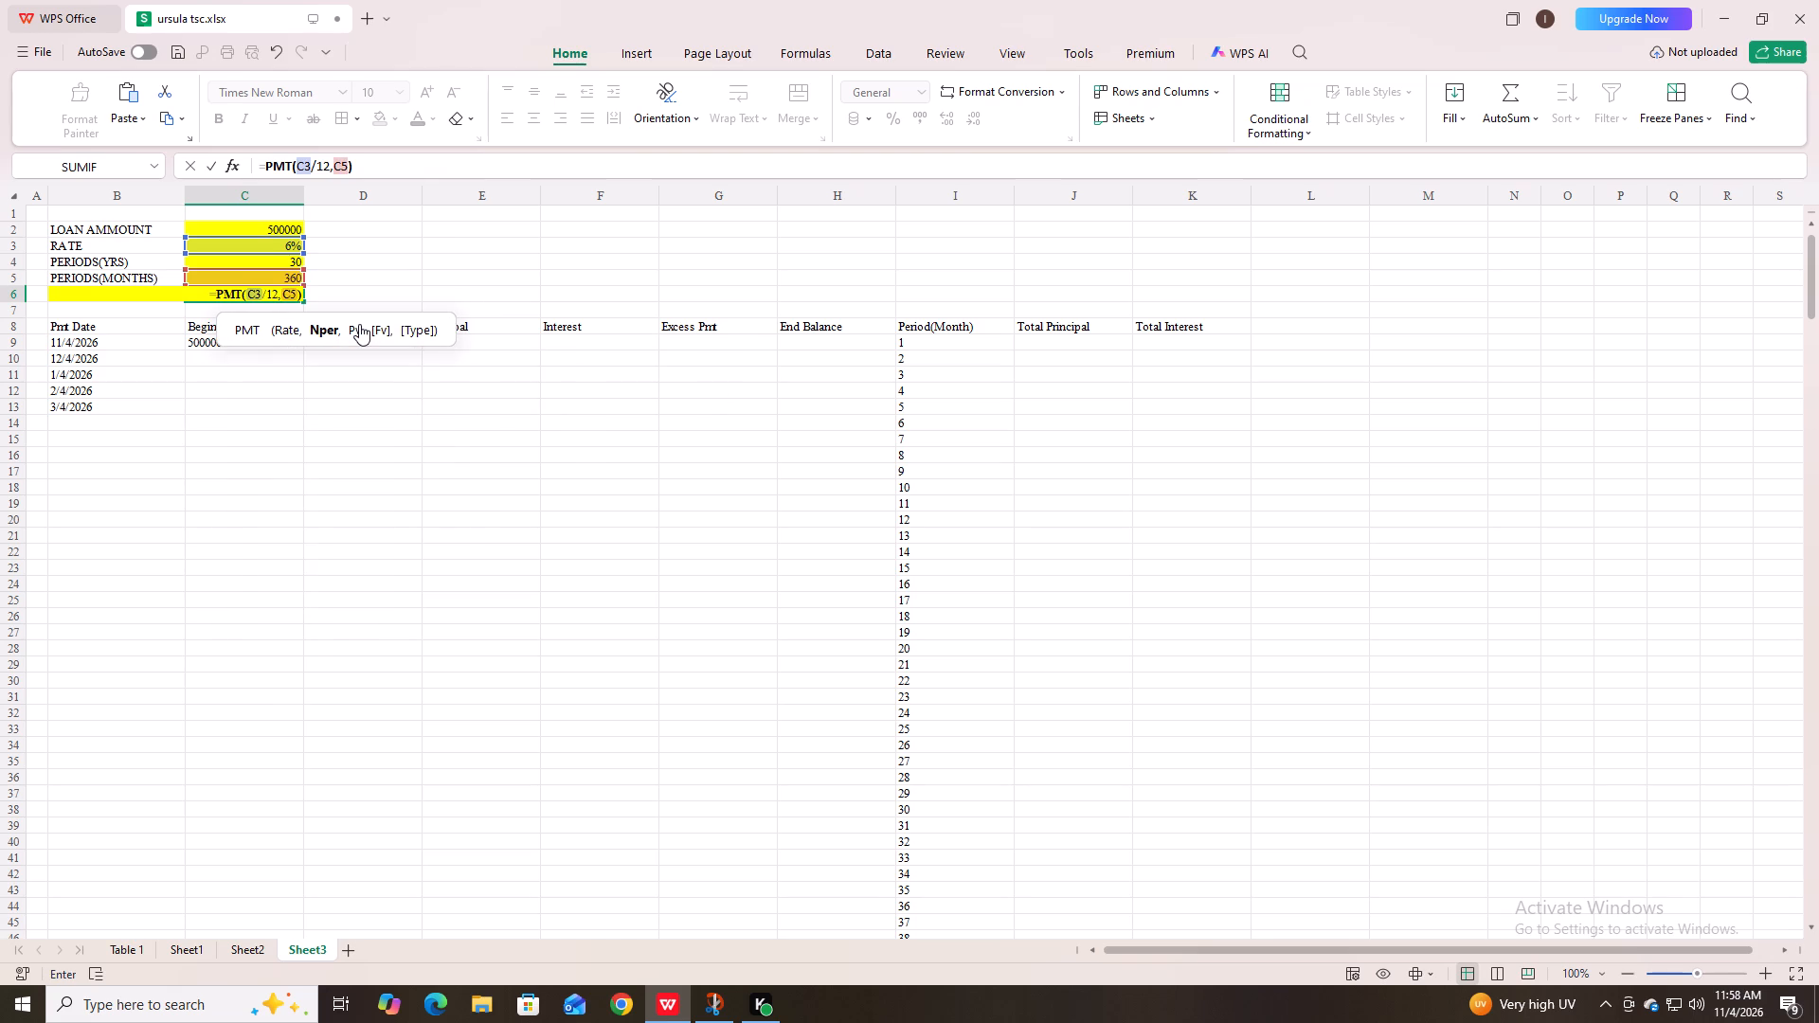
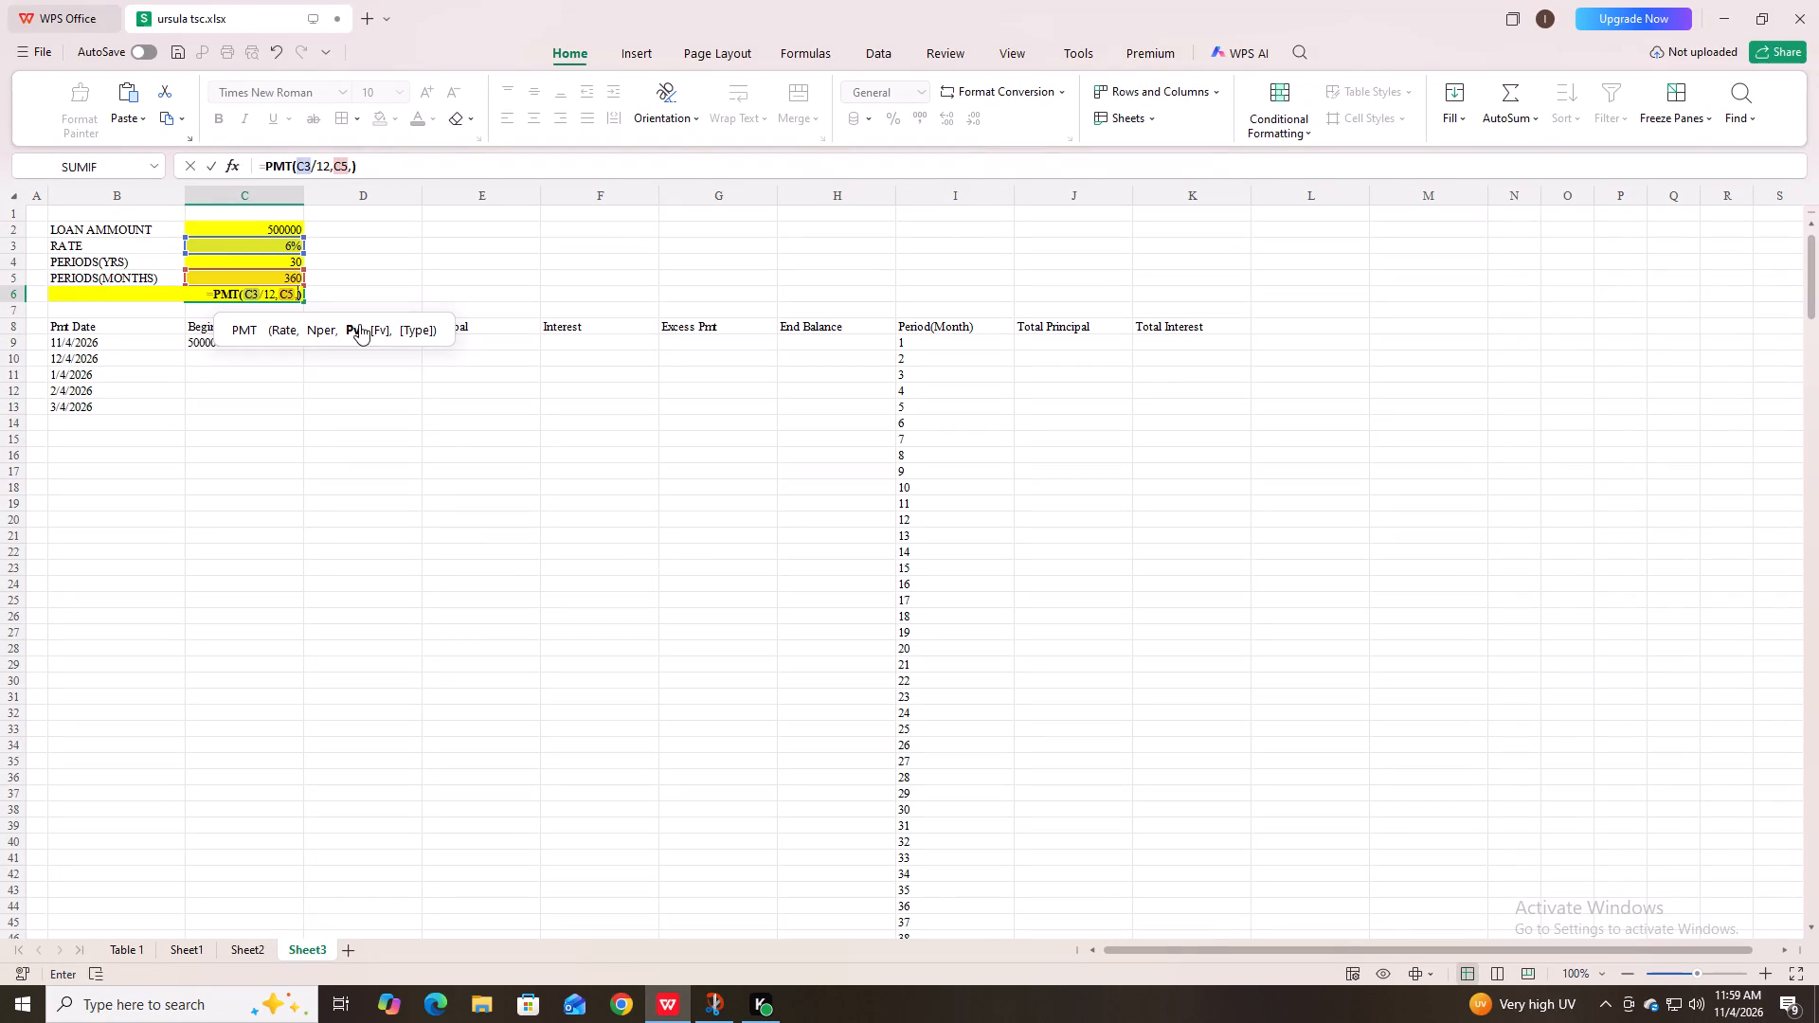
Add C2, the loan amount, as the Pv argument of the PMT formula and enter the completed formula in C6.
{"action": "key", "text": "c"}
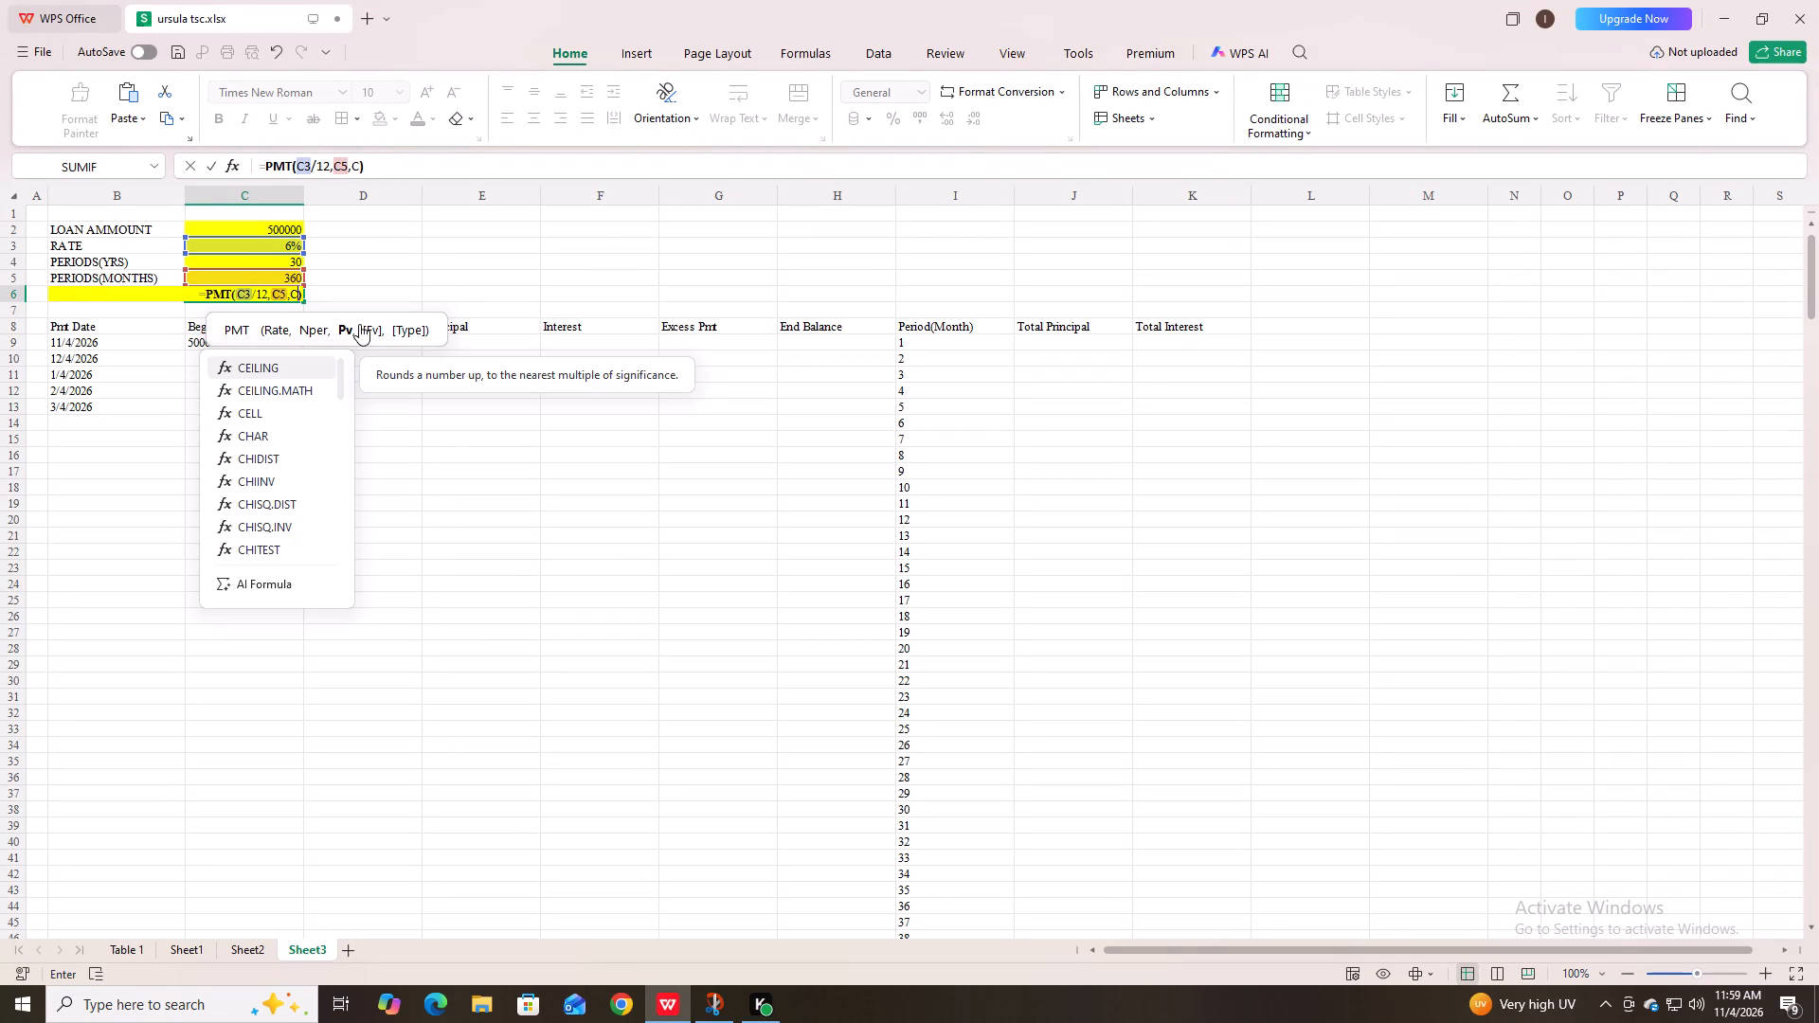
{"action": "key", "text": "2"}
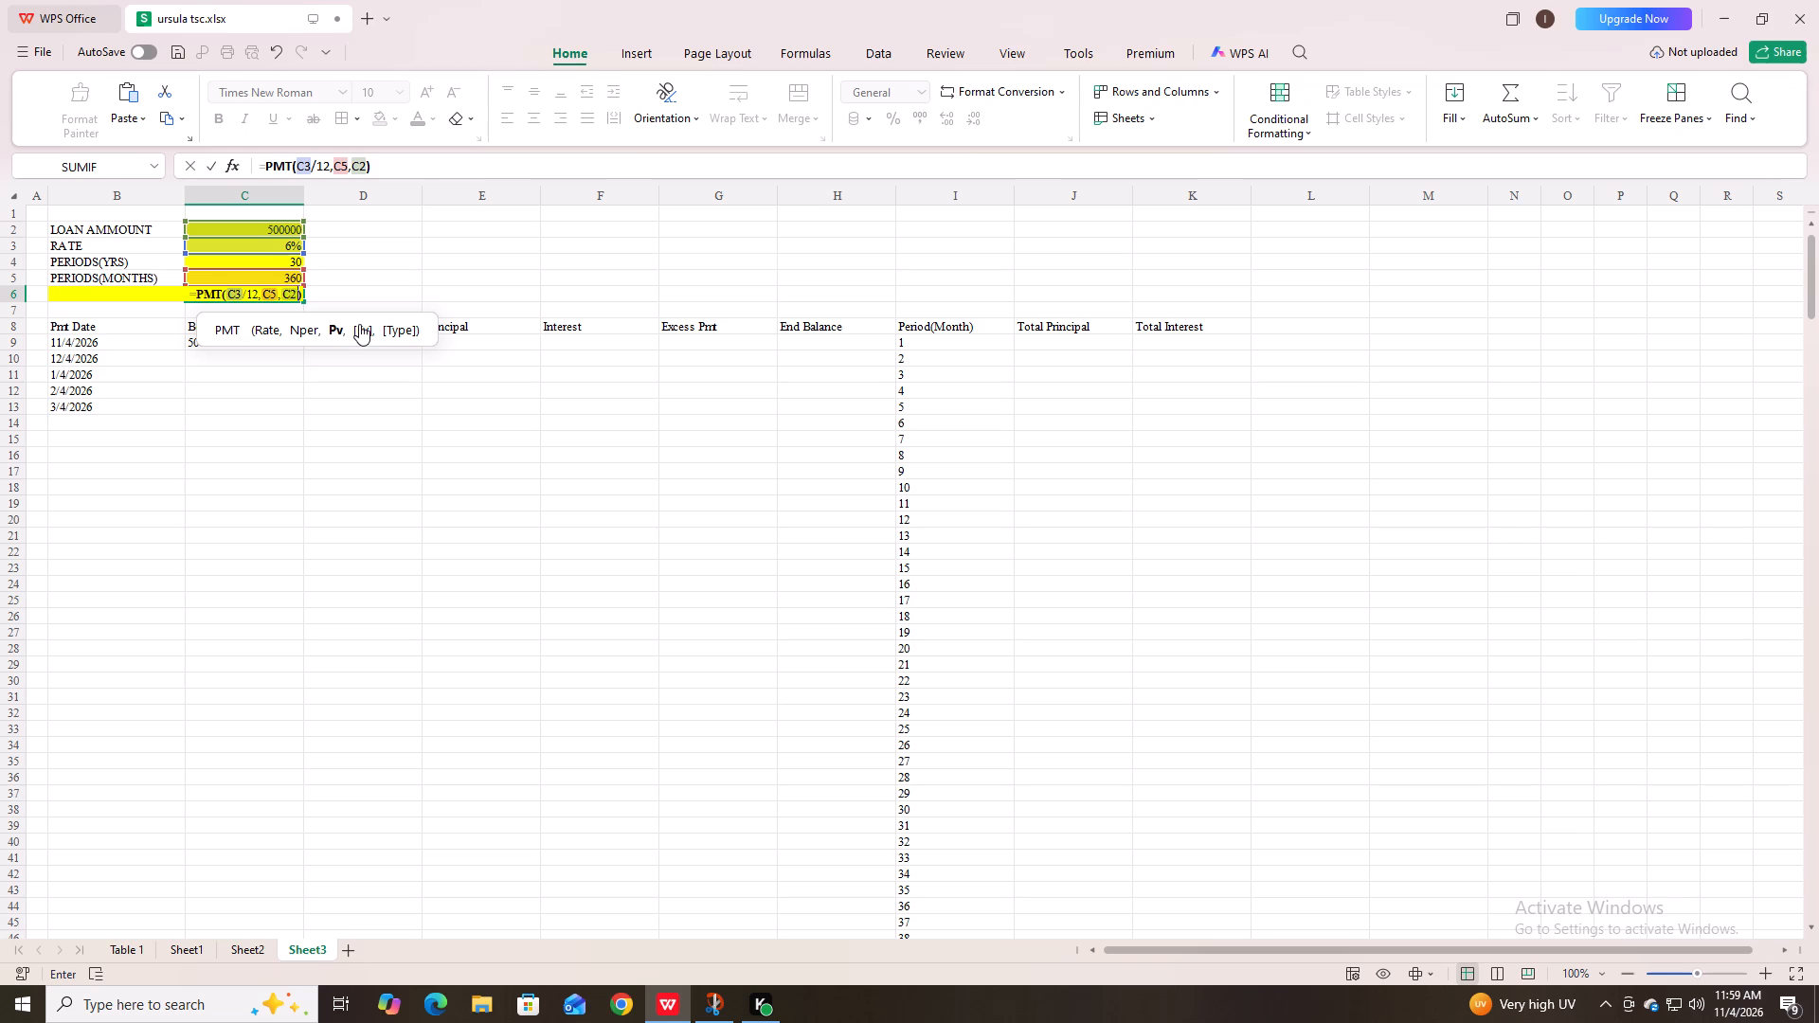
{"action": "key", "text": "Return"}
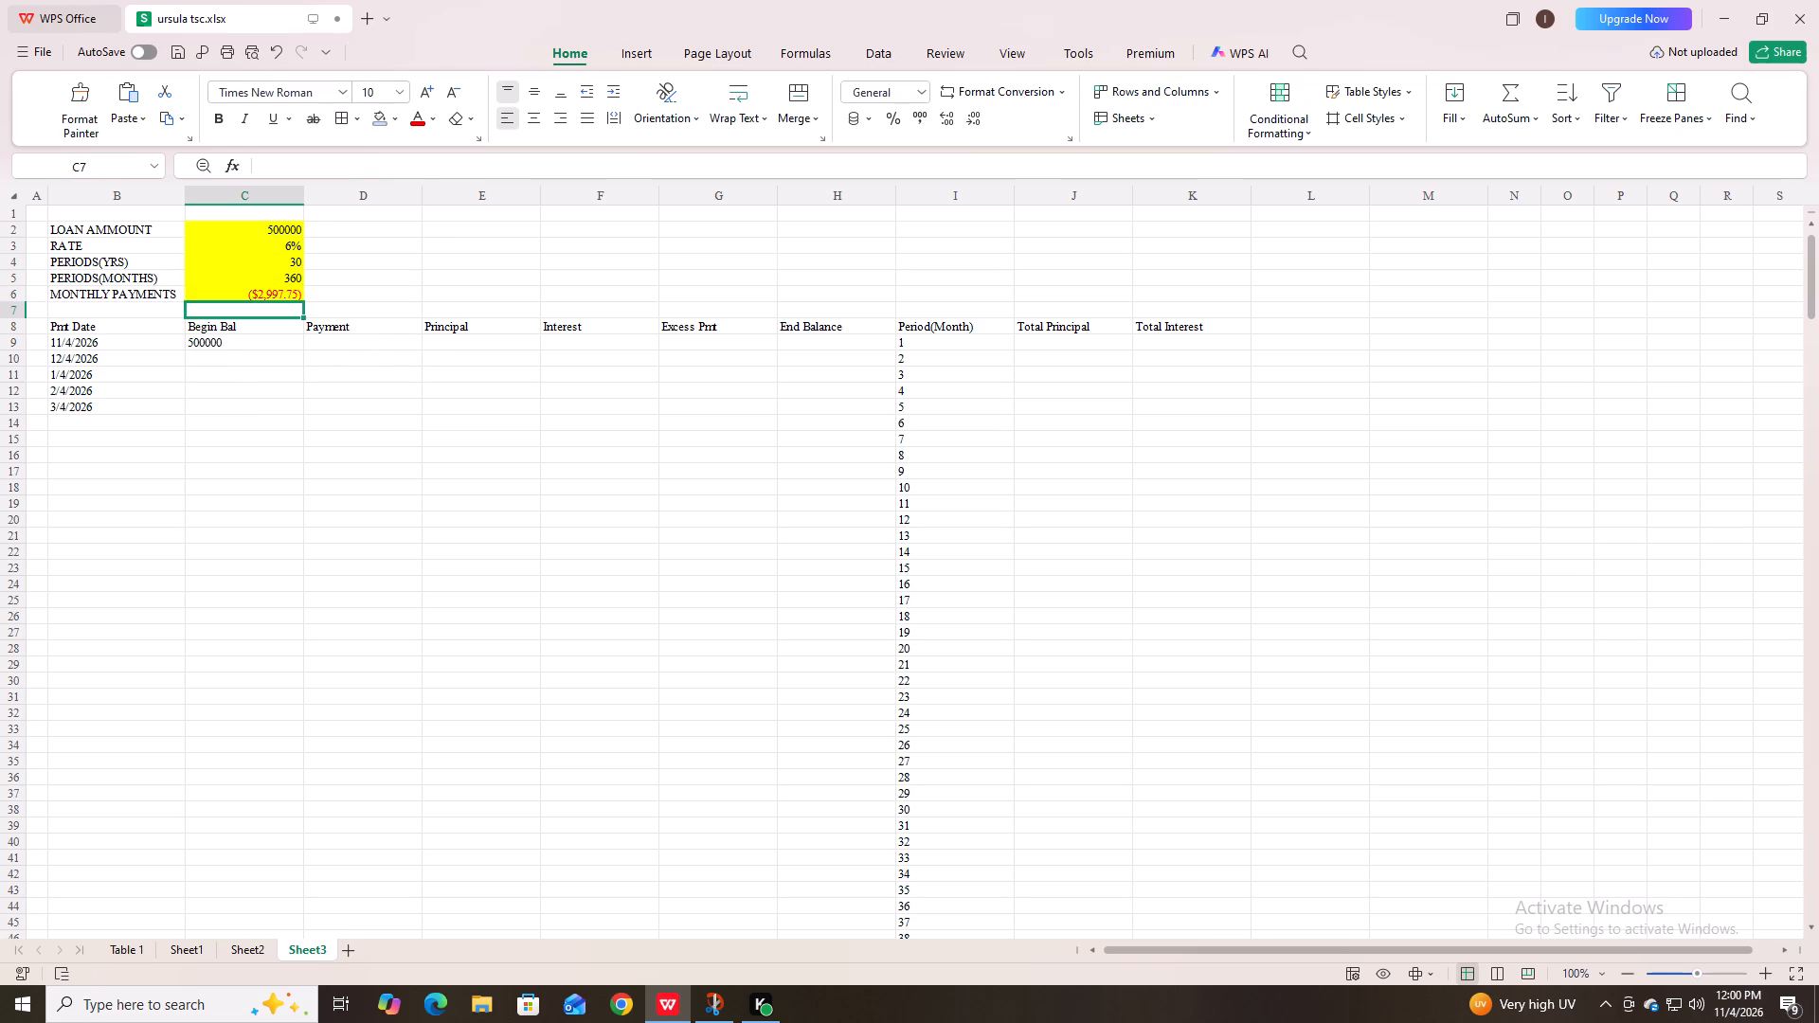
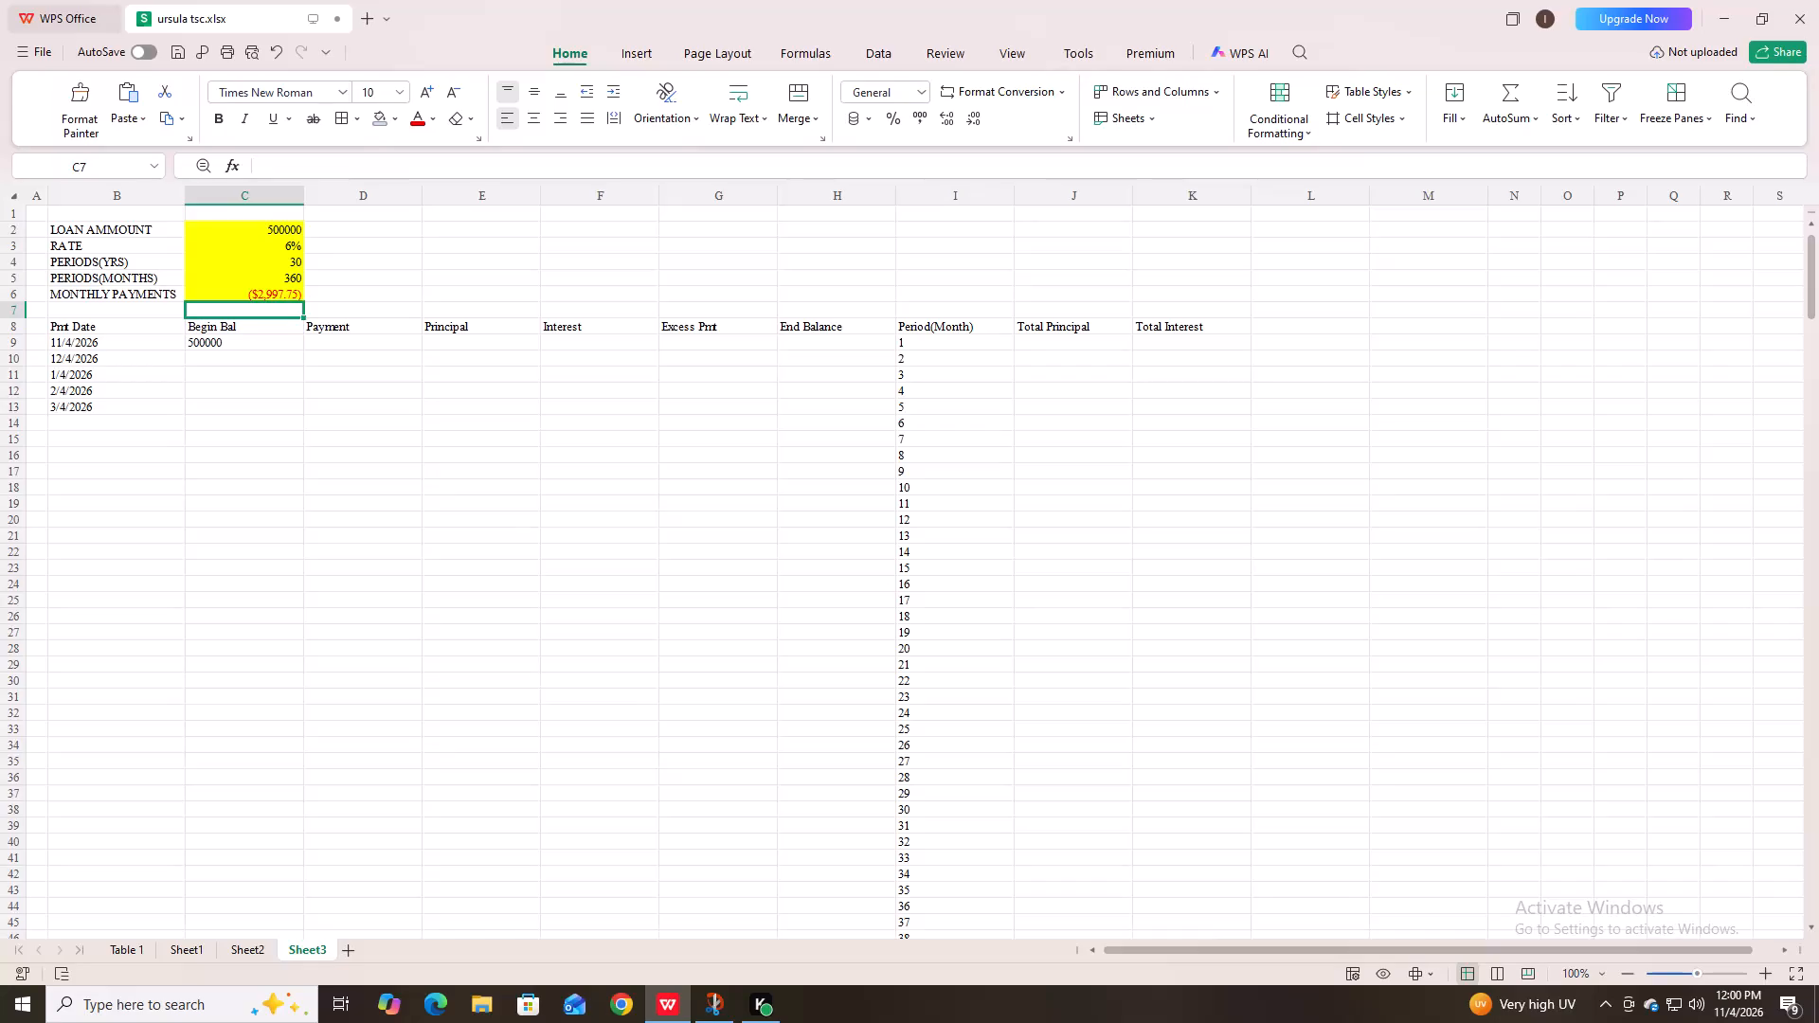
Enter the formula =C6 in D9, the first Payment cell, to reference the monthly payment.
{"action": "left_click", "coordinate": [335, 333]}
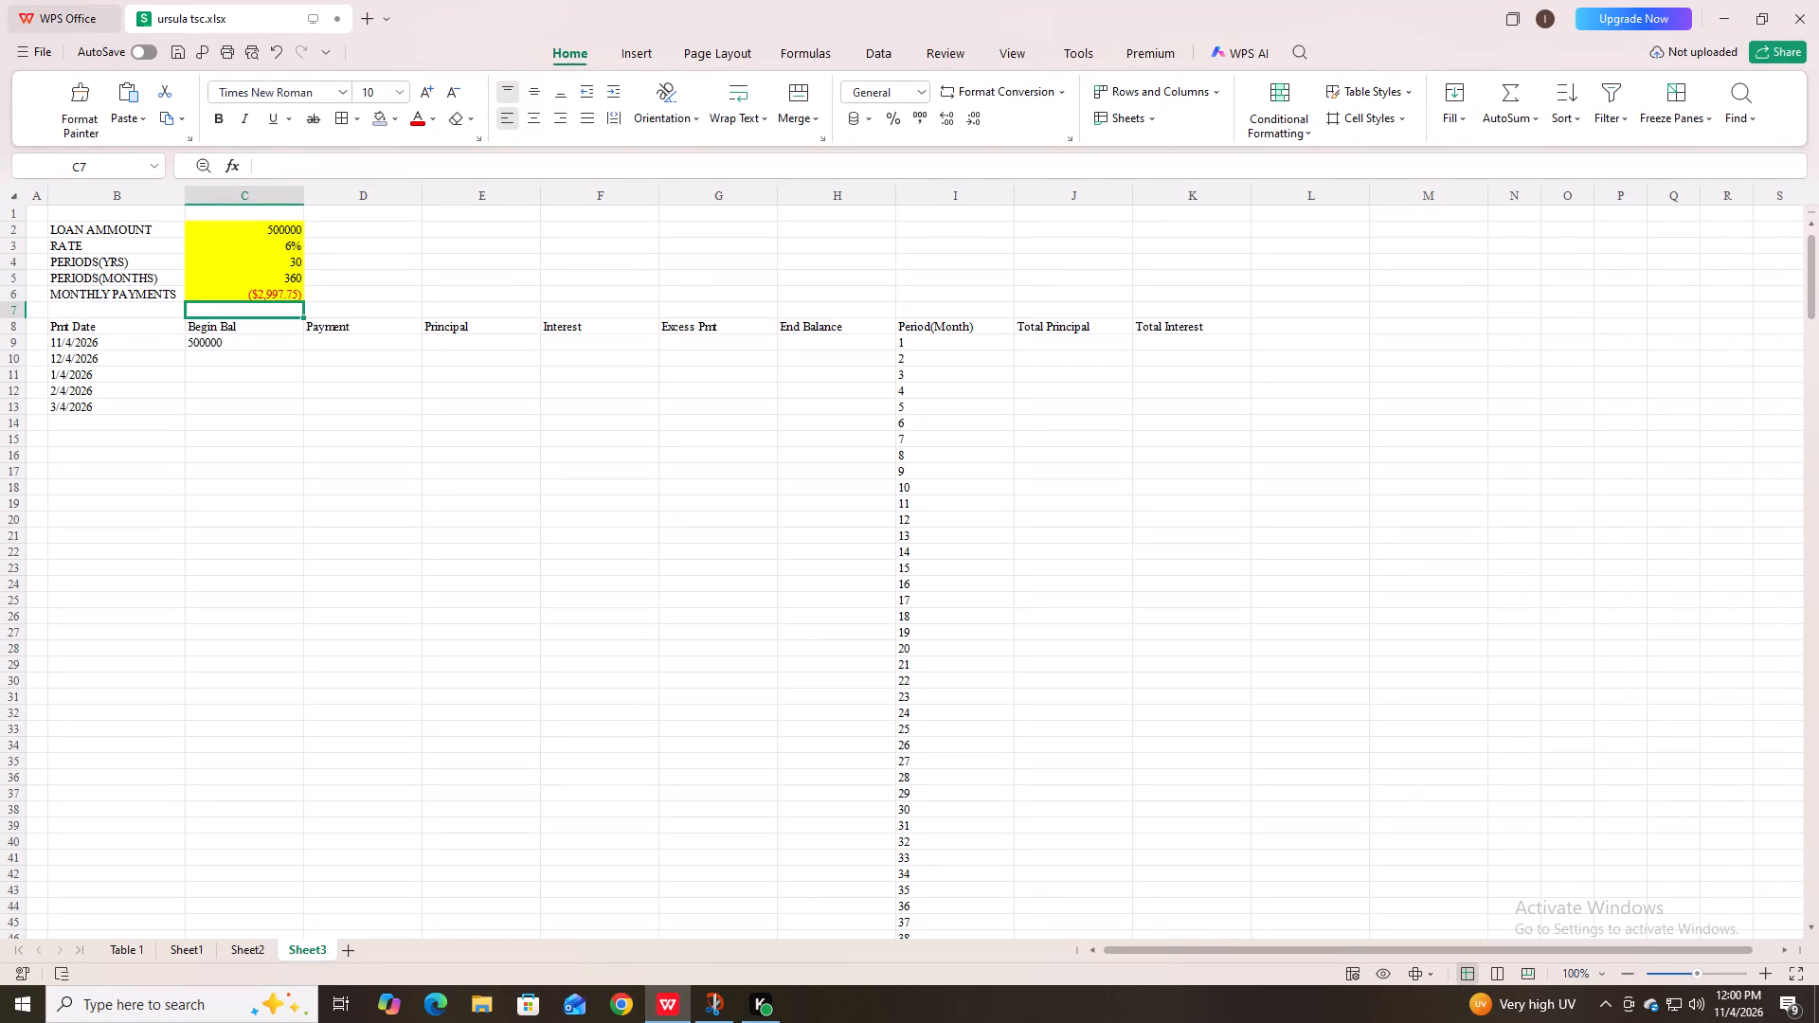
{"action": "left_click", "coordinate": [335, 339]}
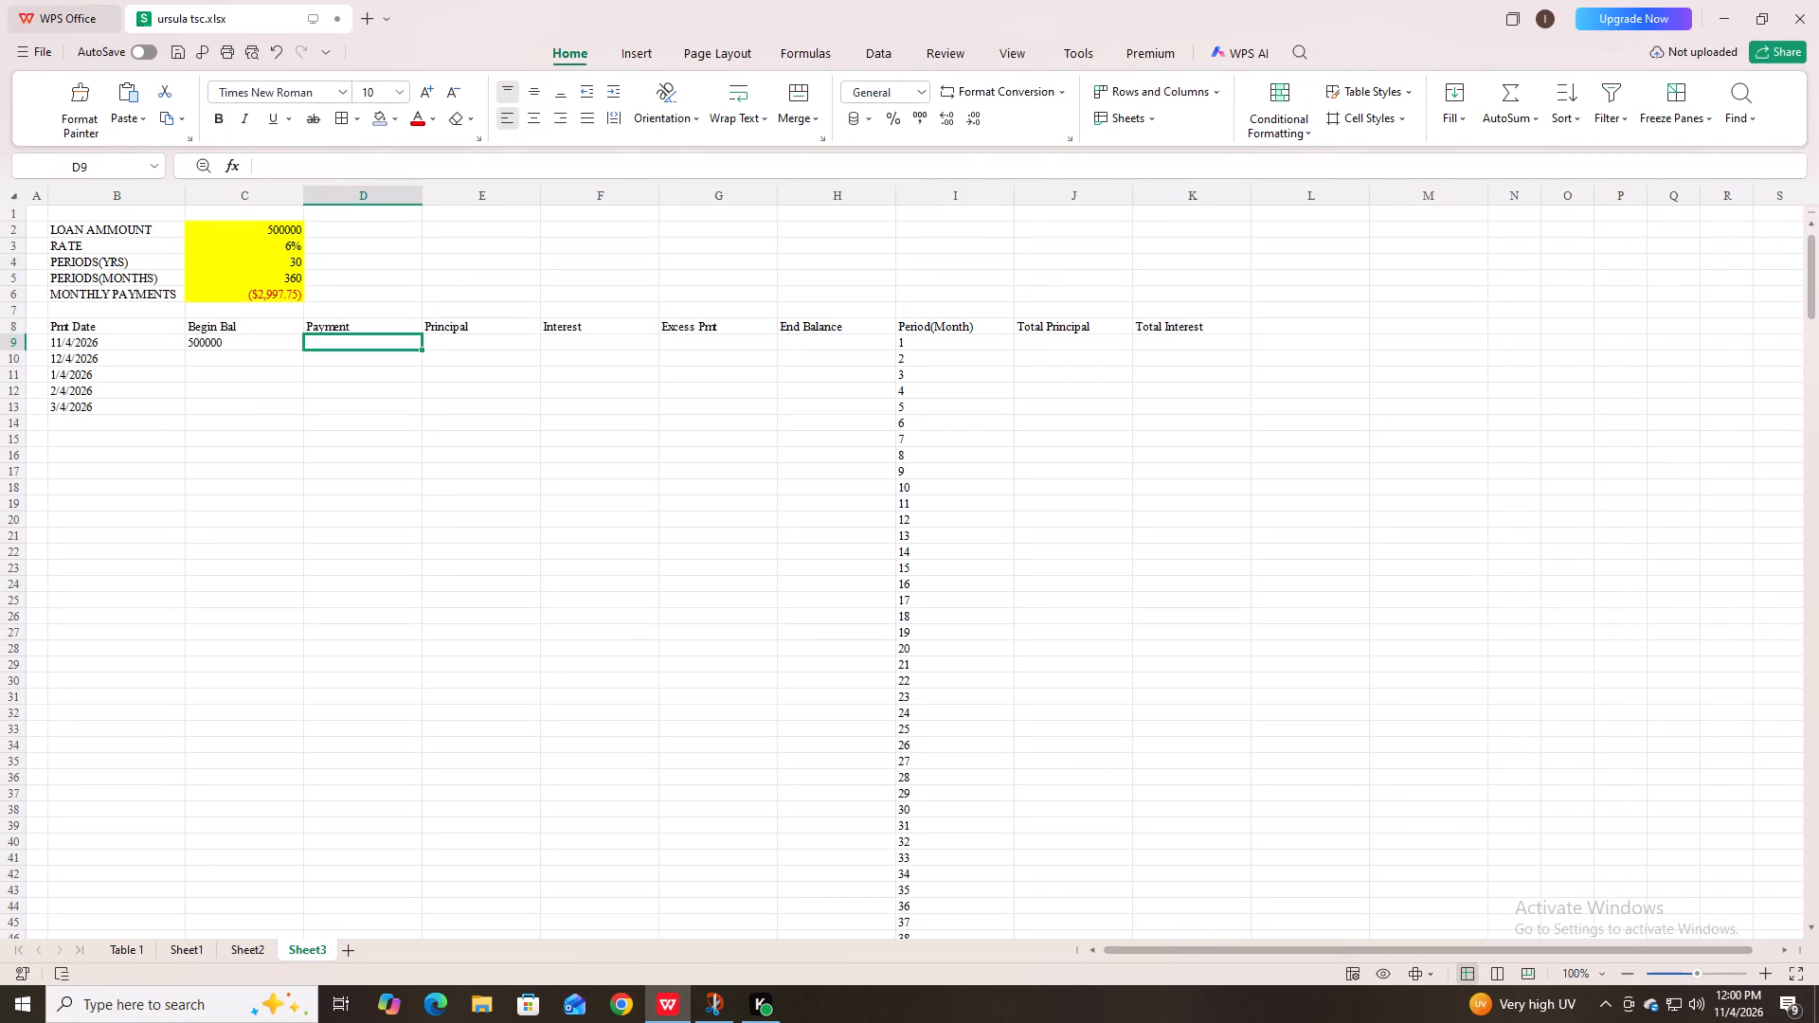
{"action": "key", "text": "equal"}
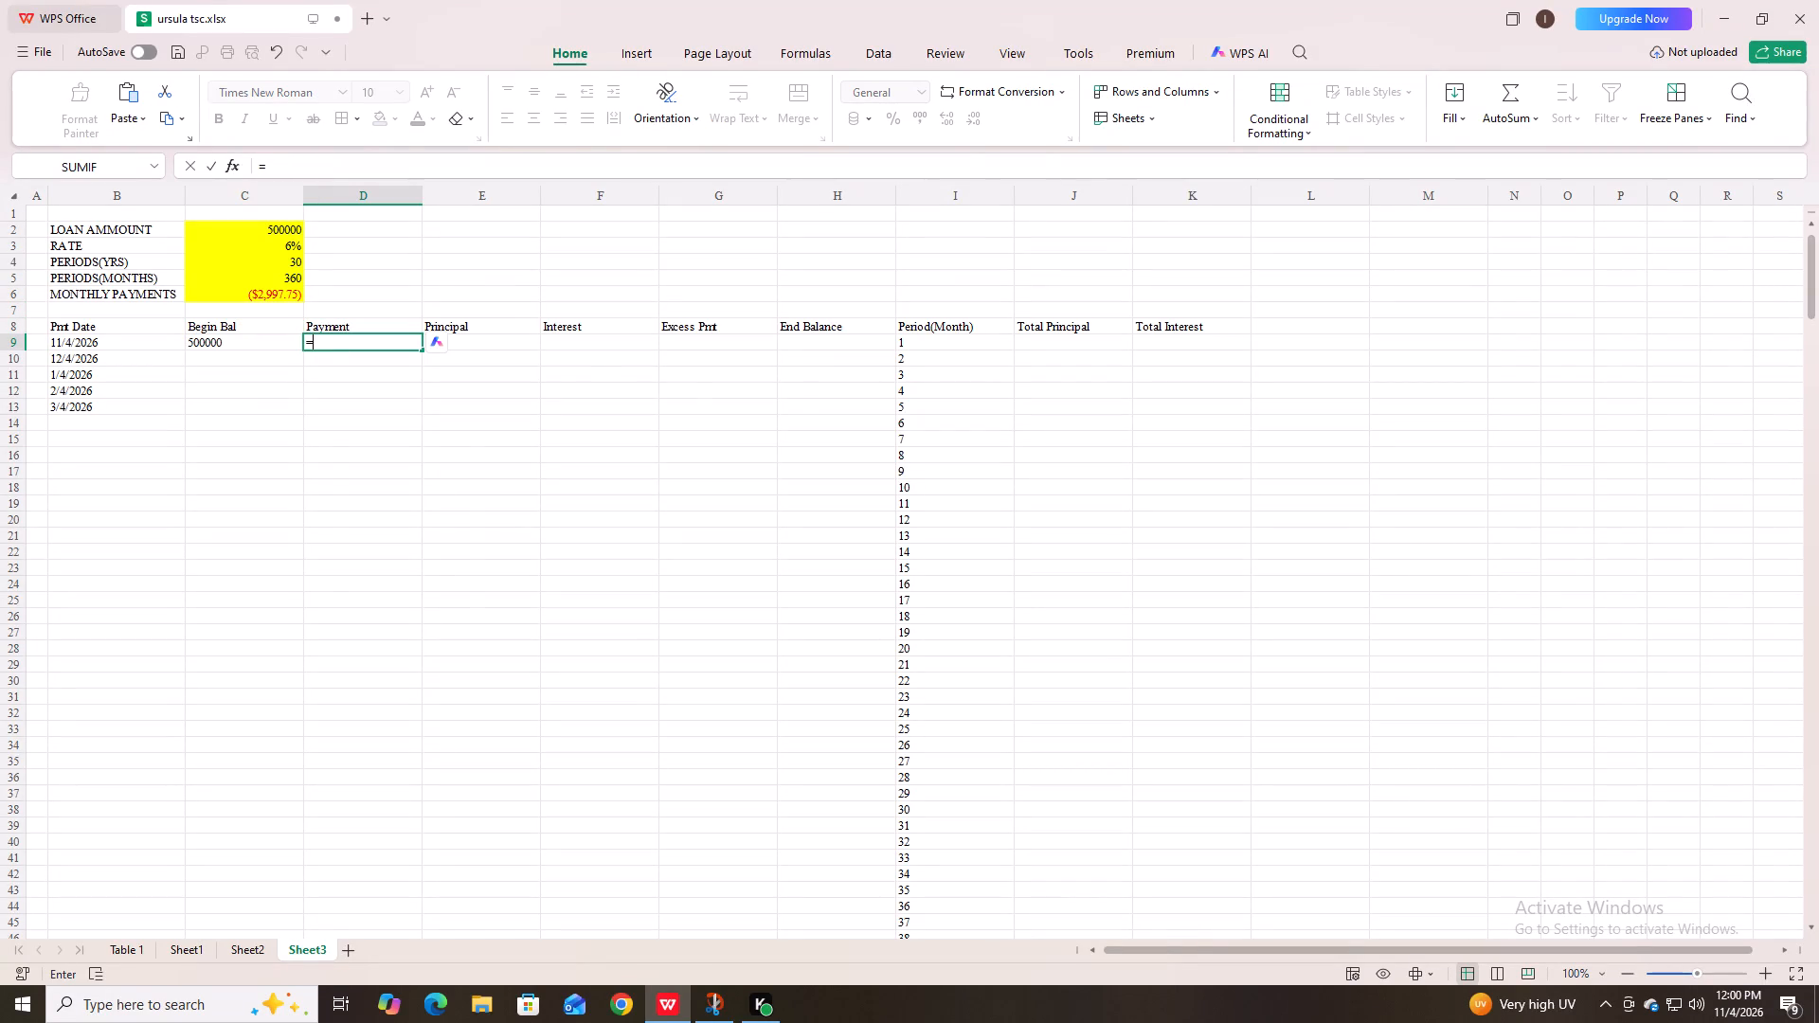
{"action": "key", "text": "c"}
{"action": "key", "text": "6"}
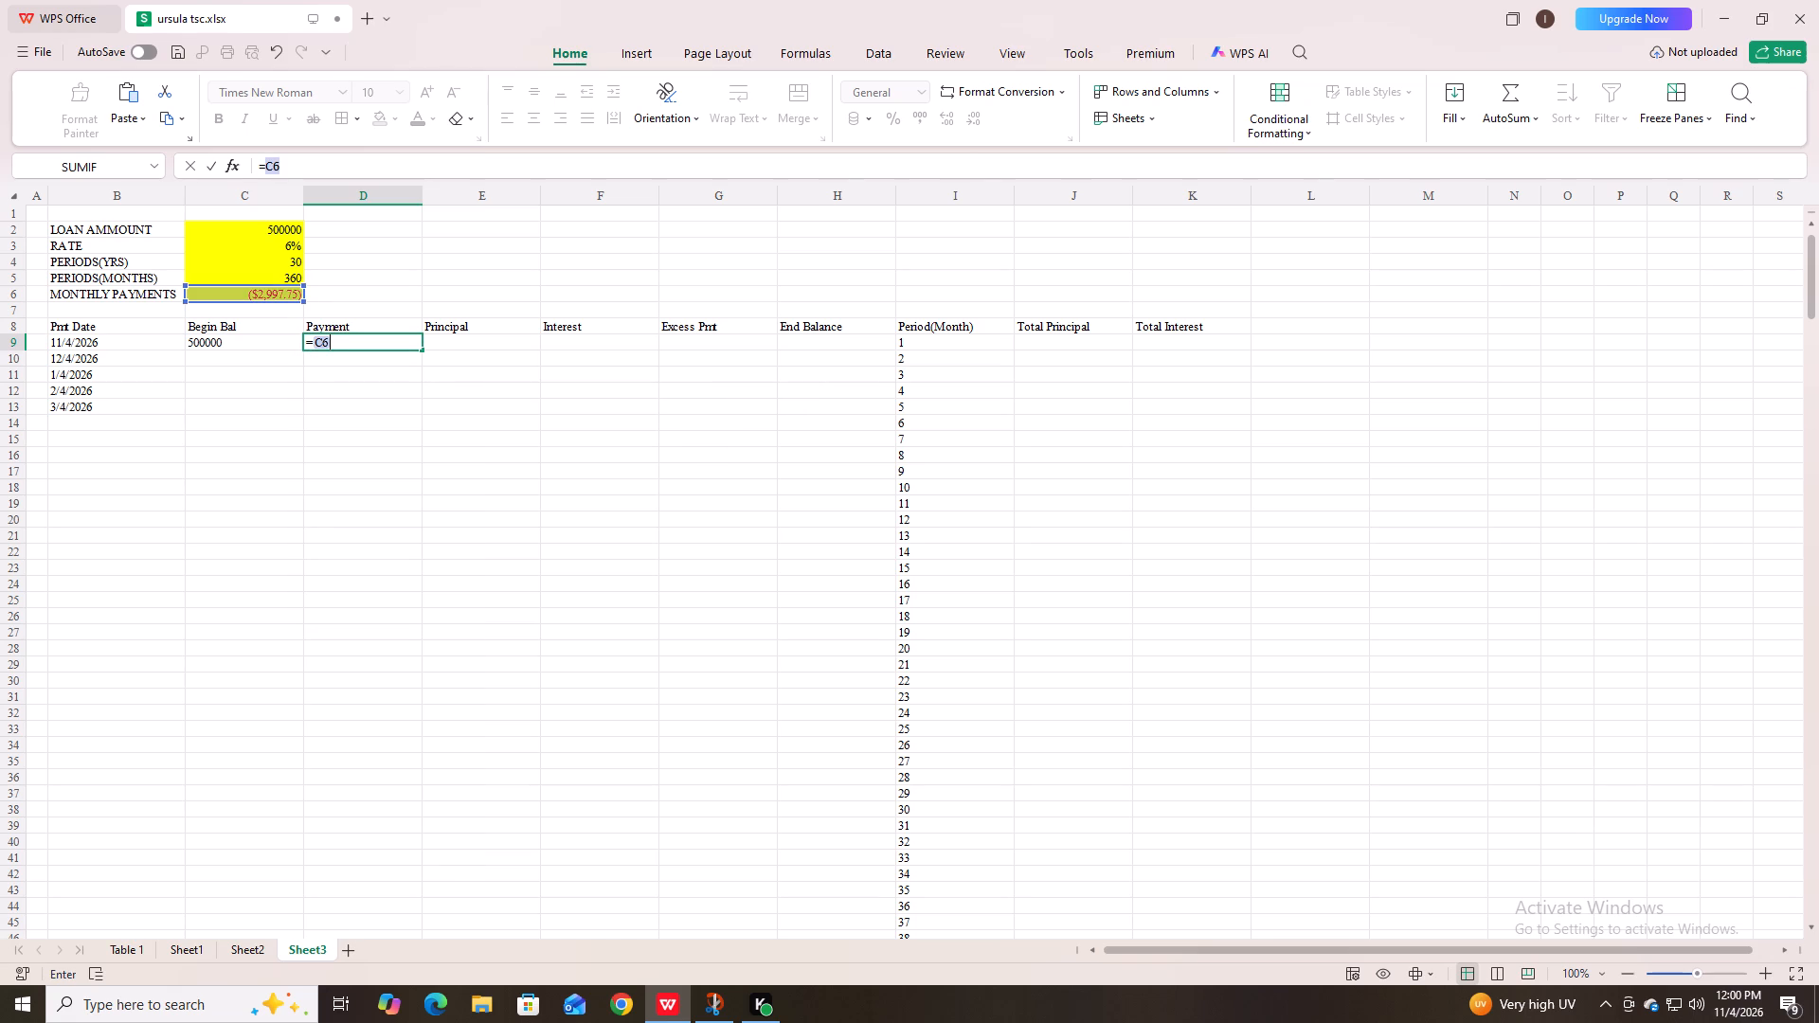
Commit the =C6 reference to the monthly payment in D9, the first cell of the Payment column.
{"action": "key", "text": "Return"}
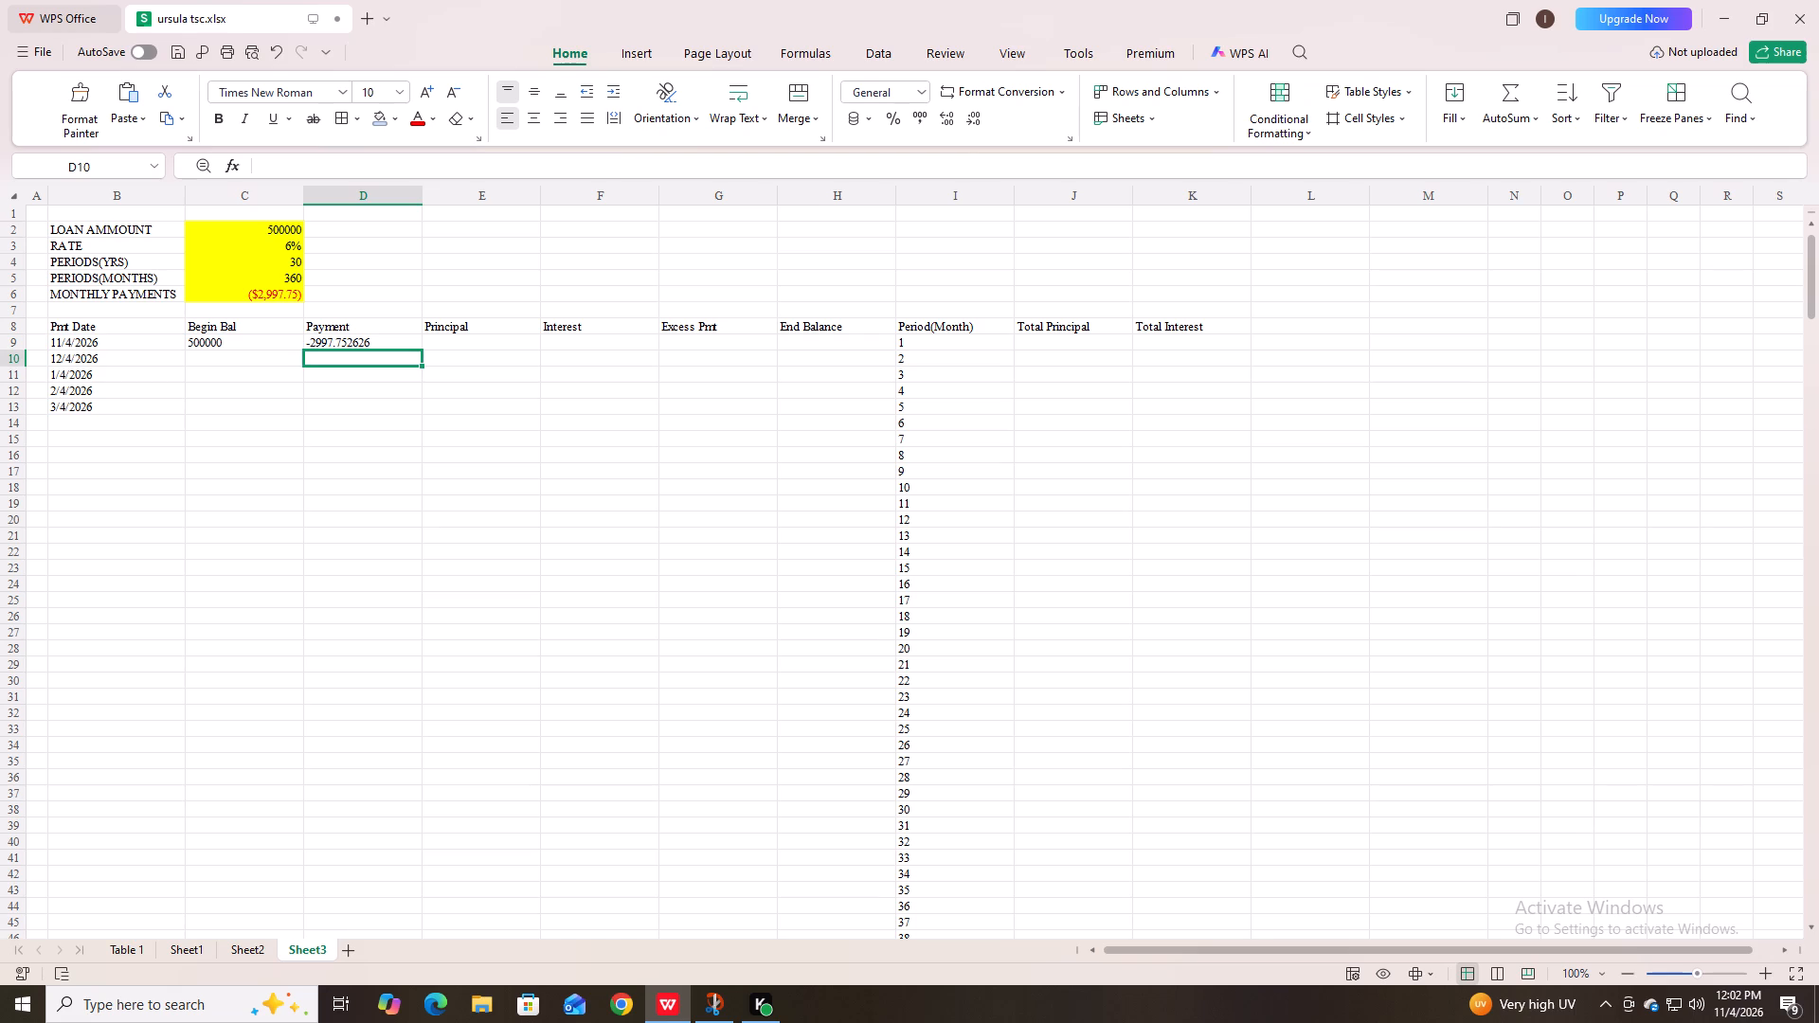
Put a minus sign before PMT in the C6 monthly payment formula, making it =-PMT(C3/12,C5,C2).
{"action": "left_click", "coordinate": [250, 288]}
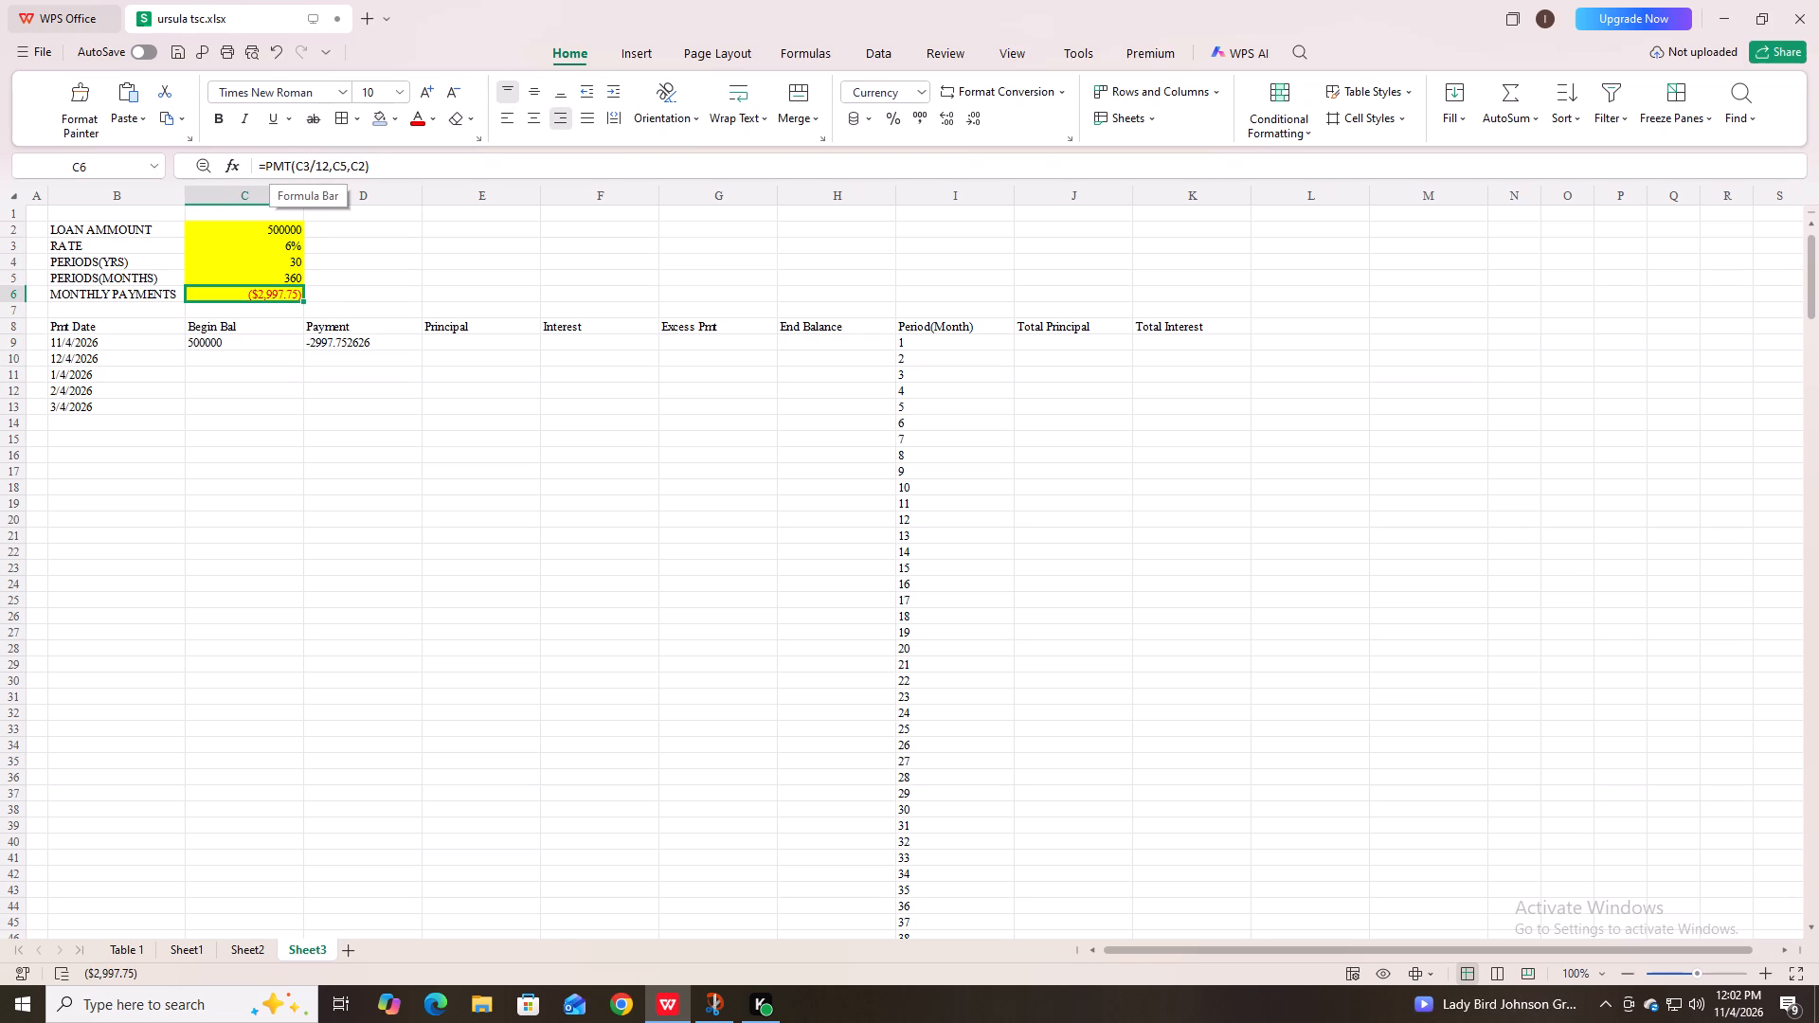
{"action": "left_click", "coordinate": [269, 166]}
{"action": "left_click", "coordinate": [269, 166]}
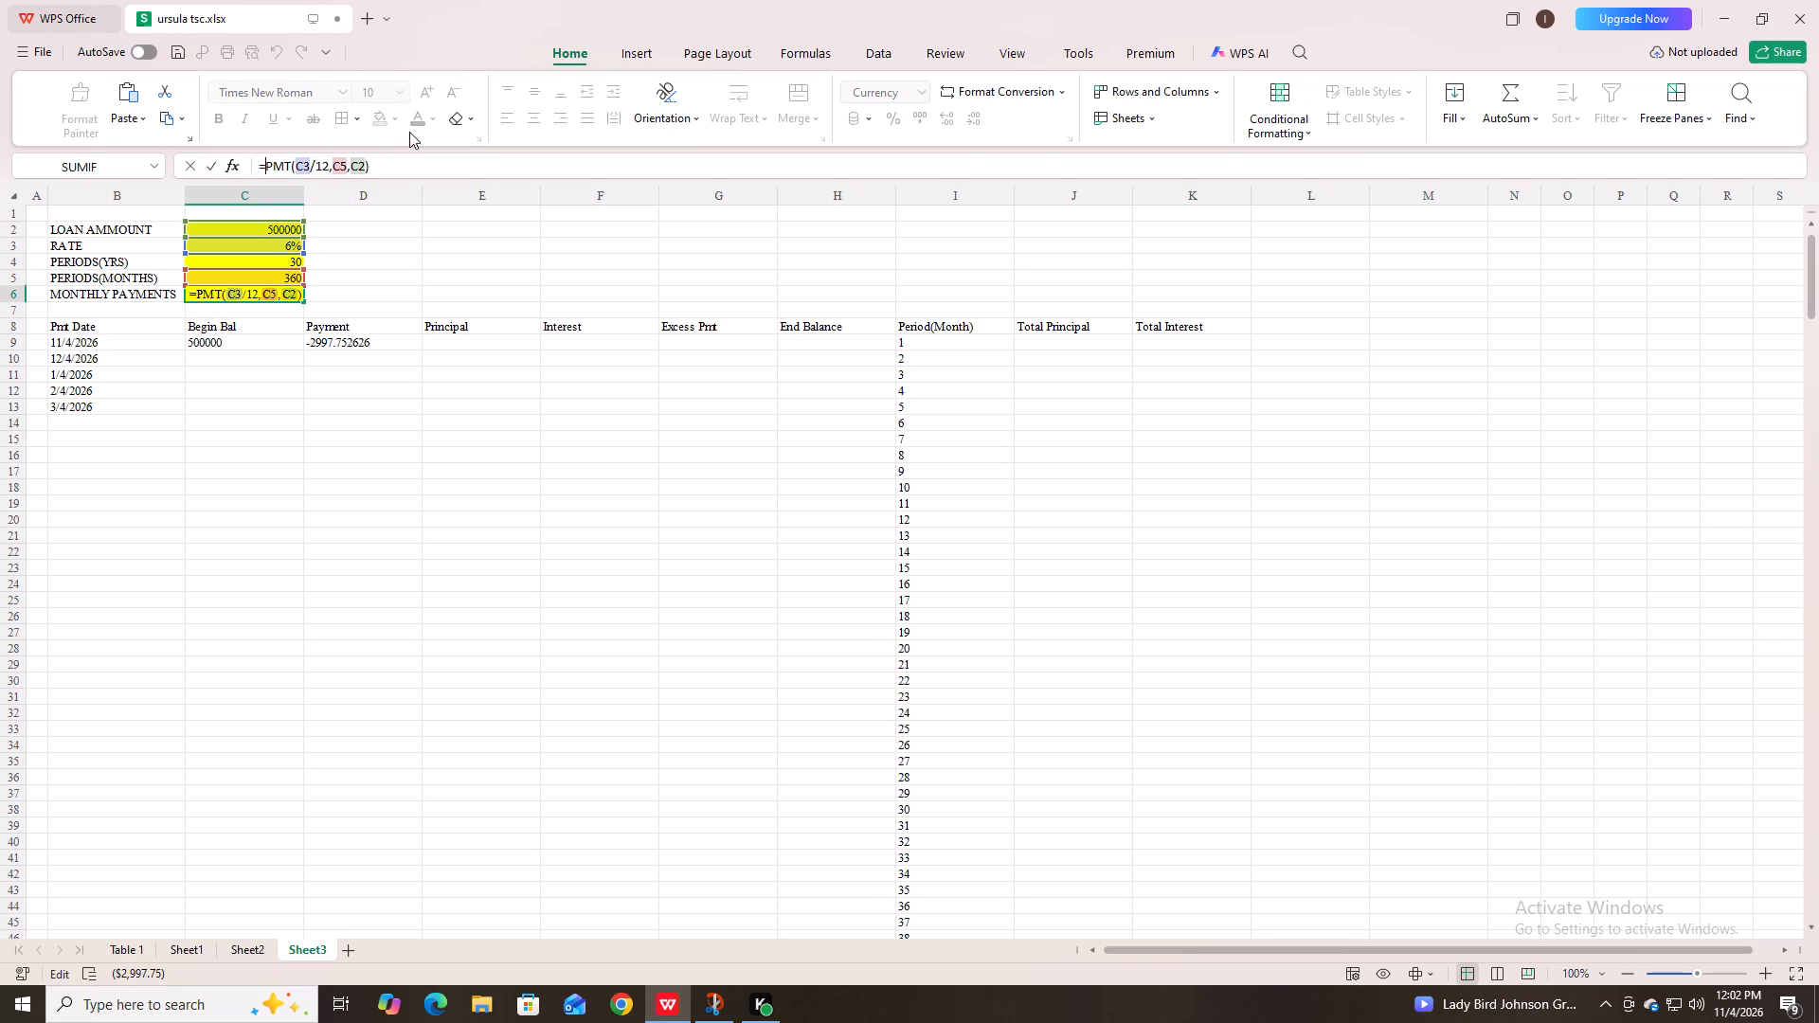
{"action": "key", "text": "minus"}
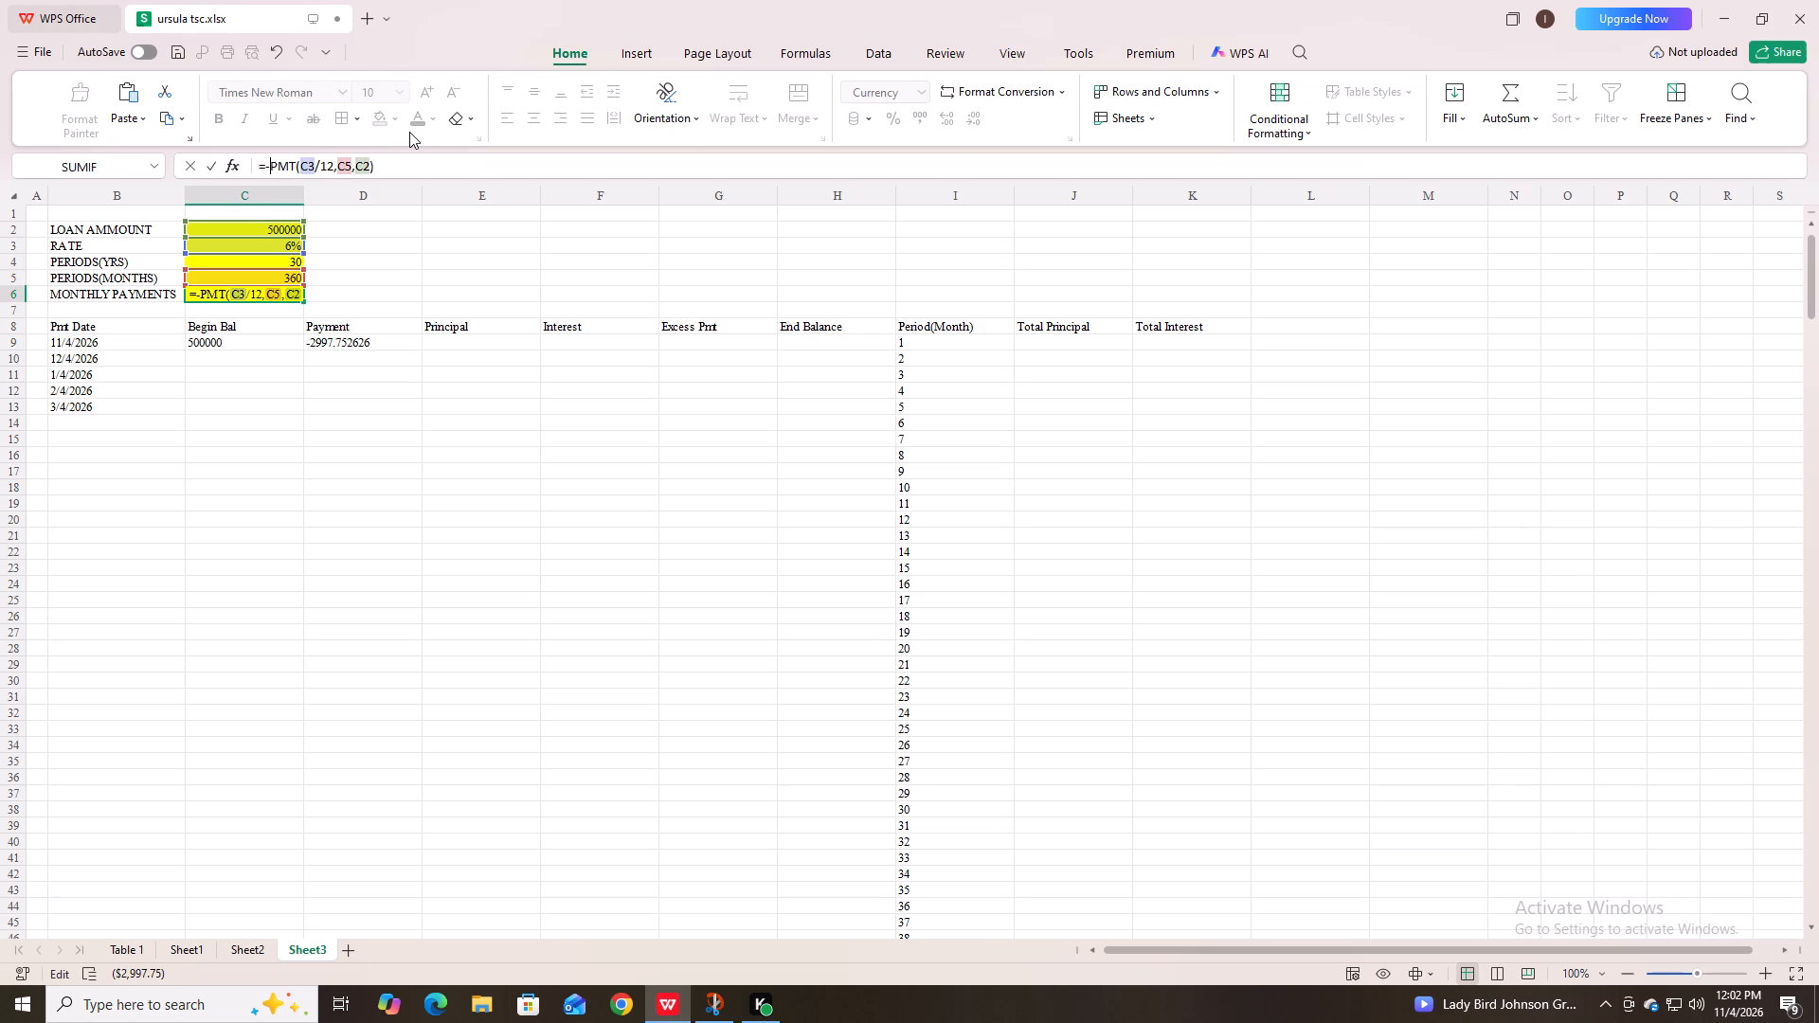
{"action": "key", "text": "Return"}
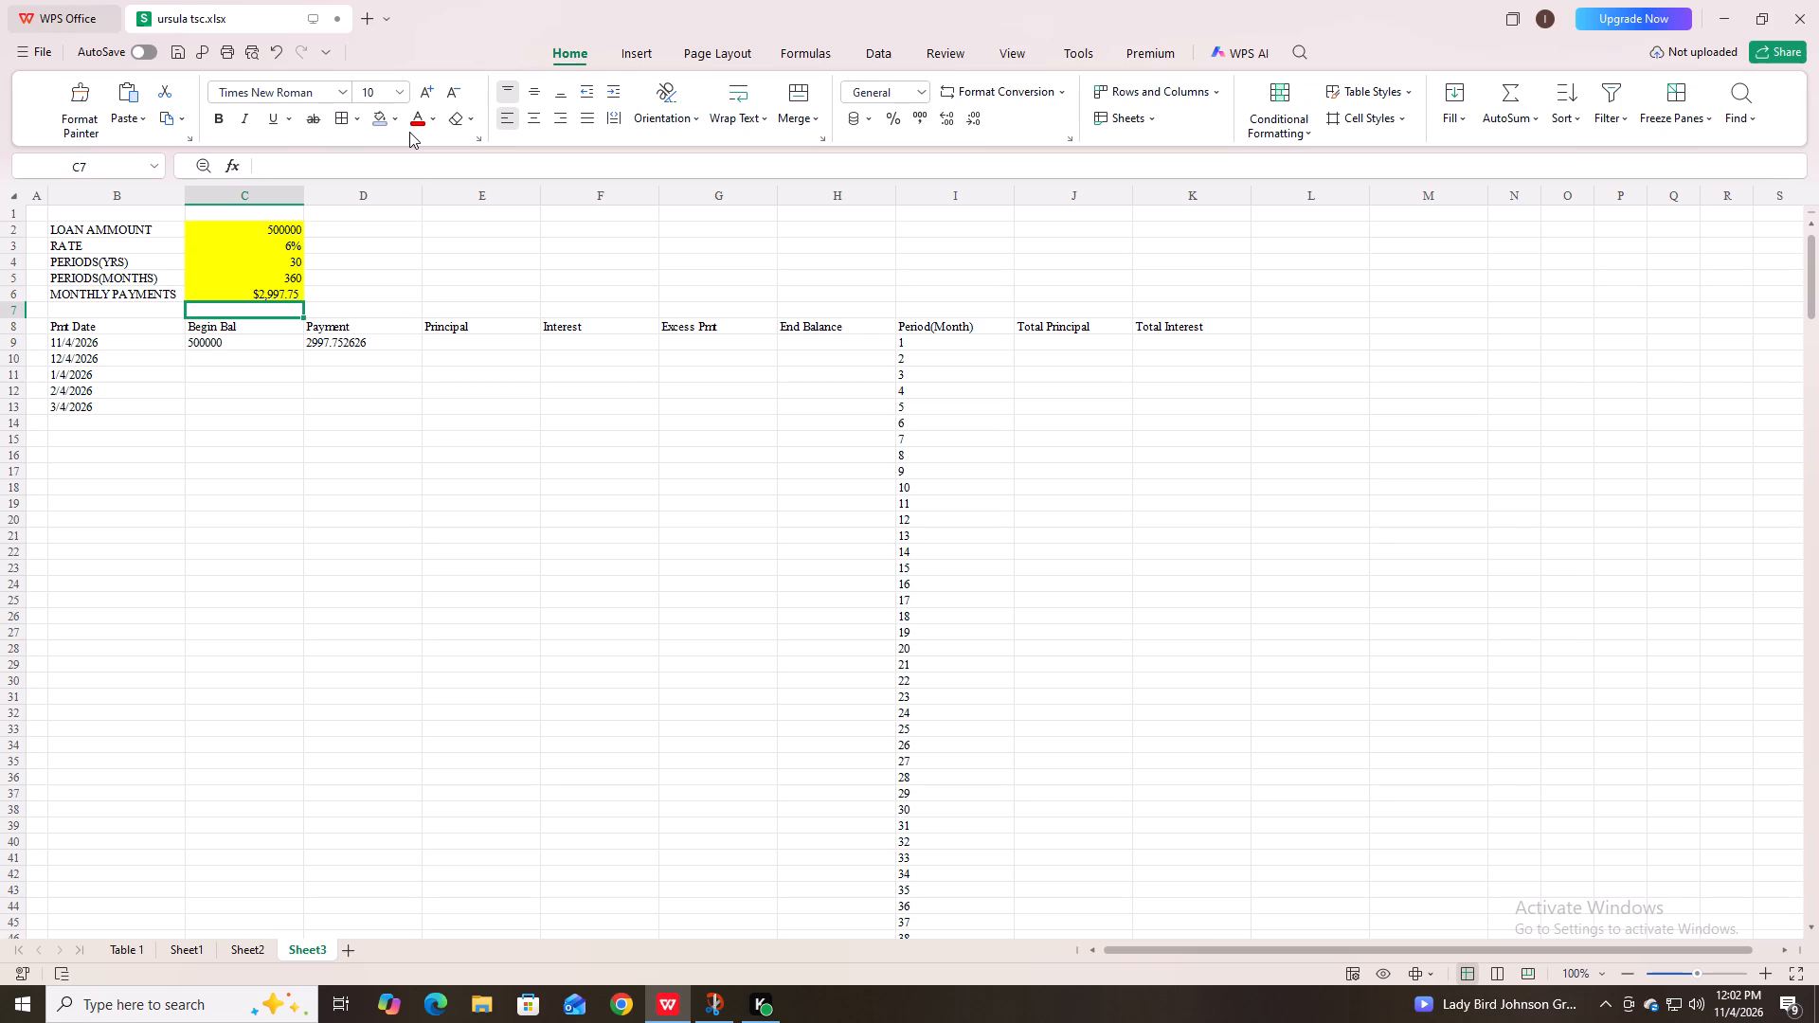
Select E9, the first cell under the Principal heading.
{"action": "left_click", "coordinate": [441, 339]}
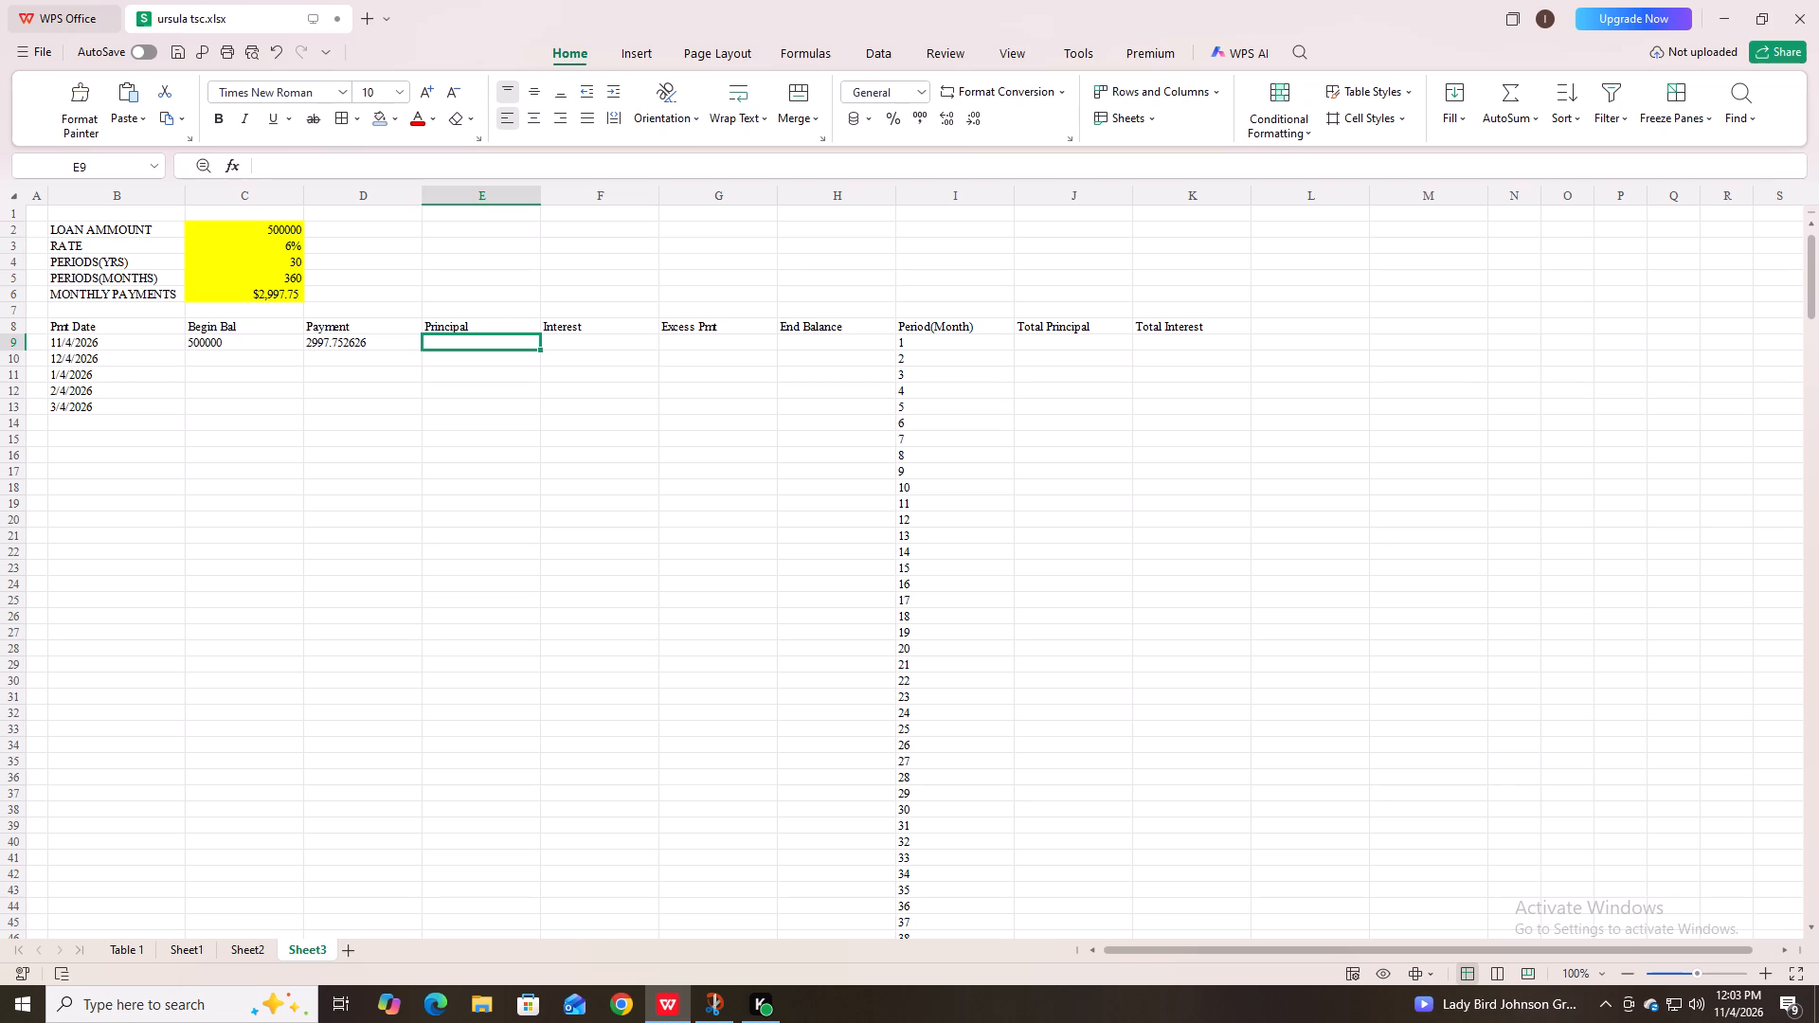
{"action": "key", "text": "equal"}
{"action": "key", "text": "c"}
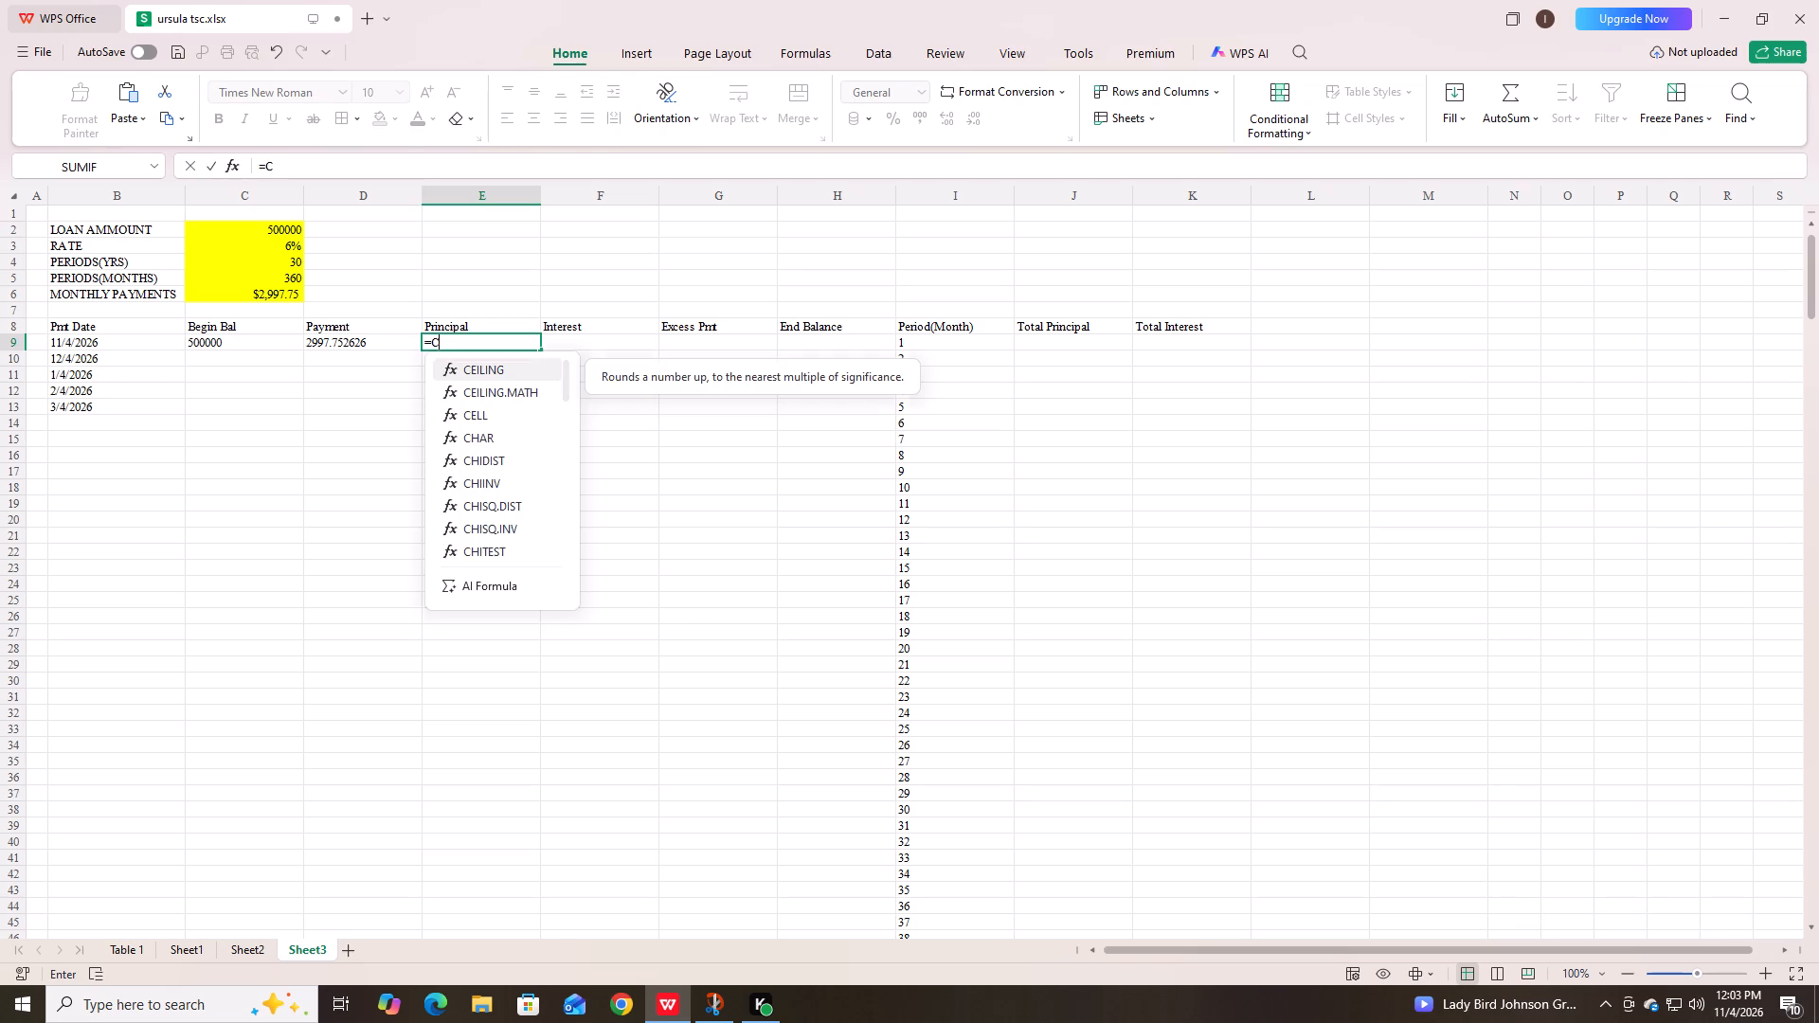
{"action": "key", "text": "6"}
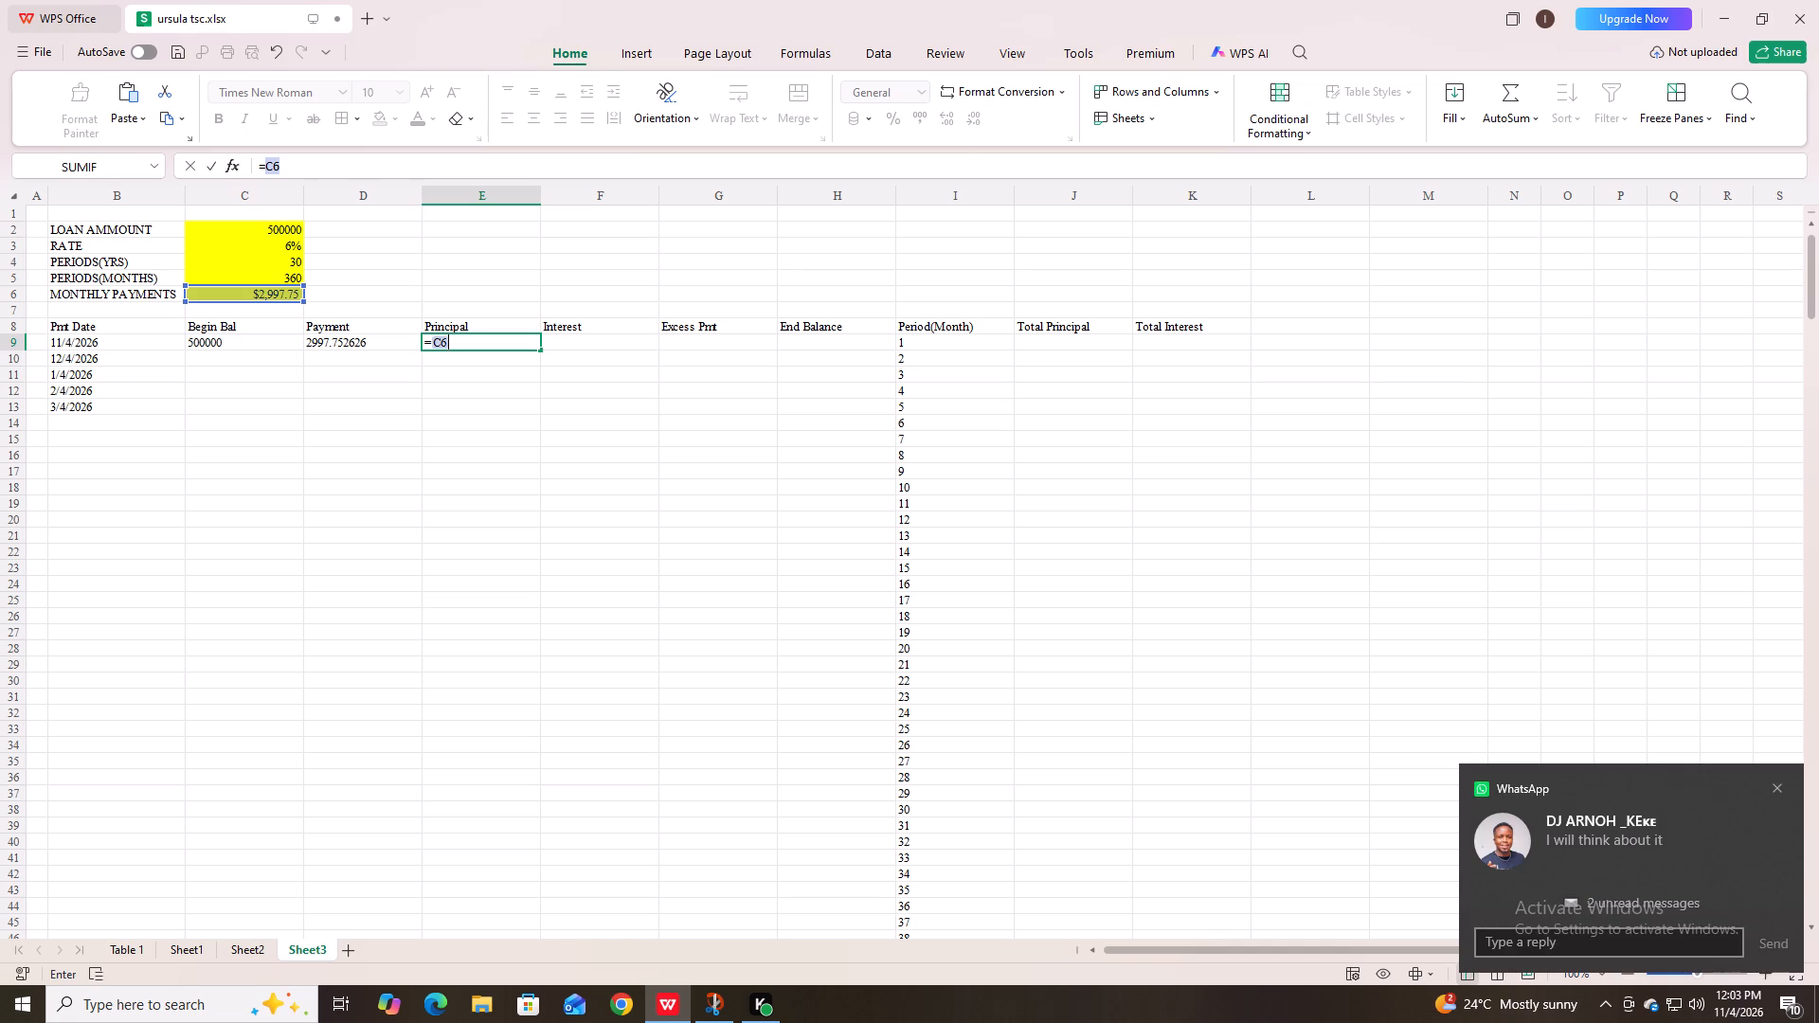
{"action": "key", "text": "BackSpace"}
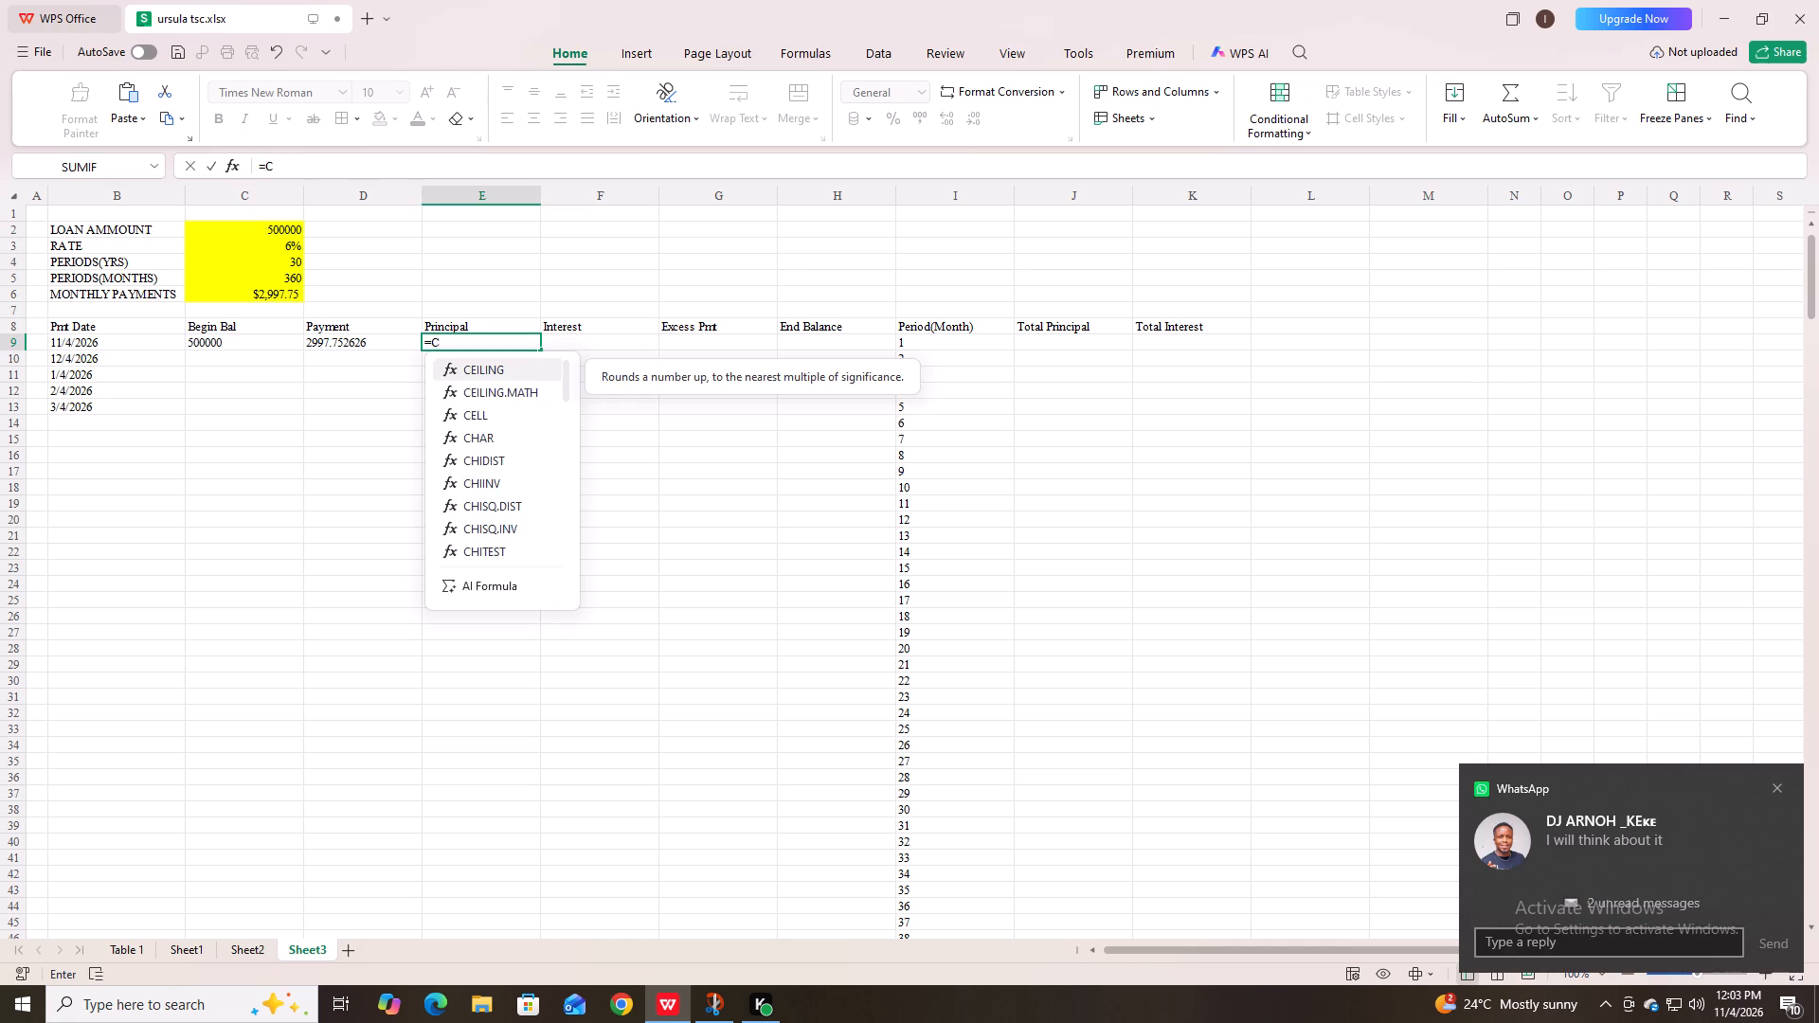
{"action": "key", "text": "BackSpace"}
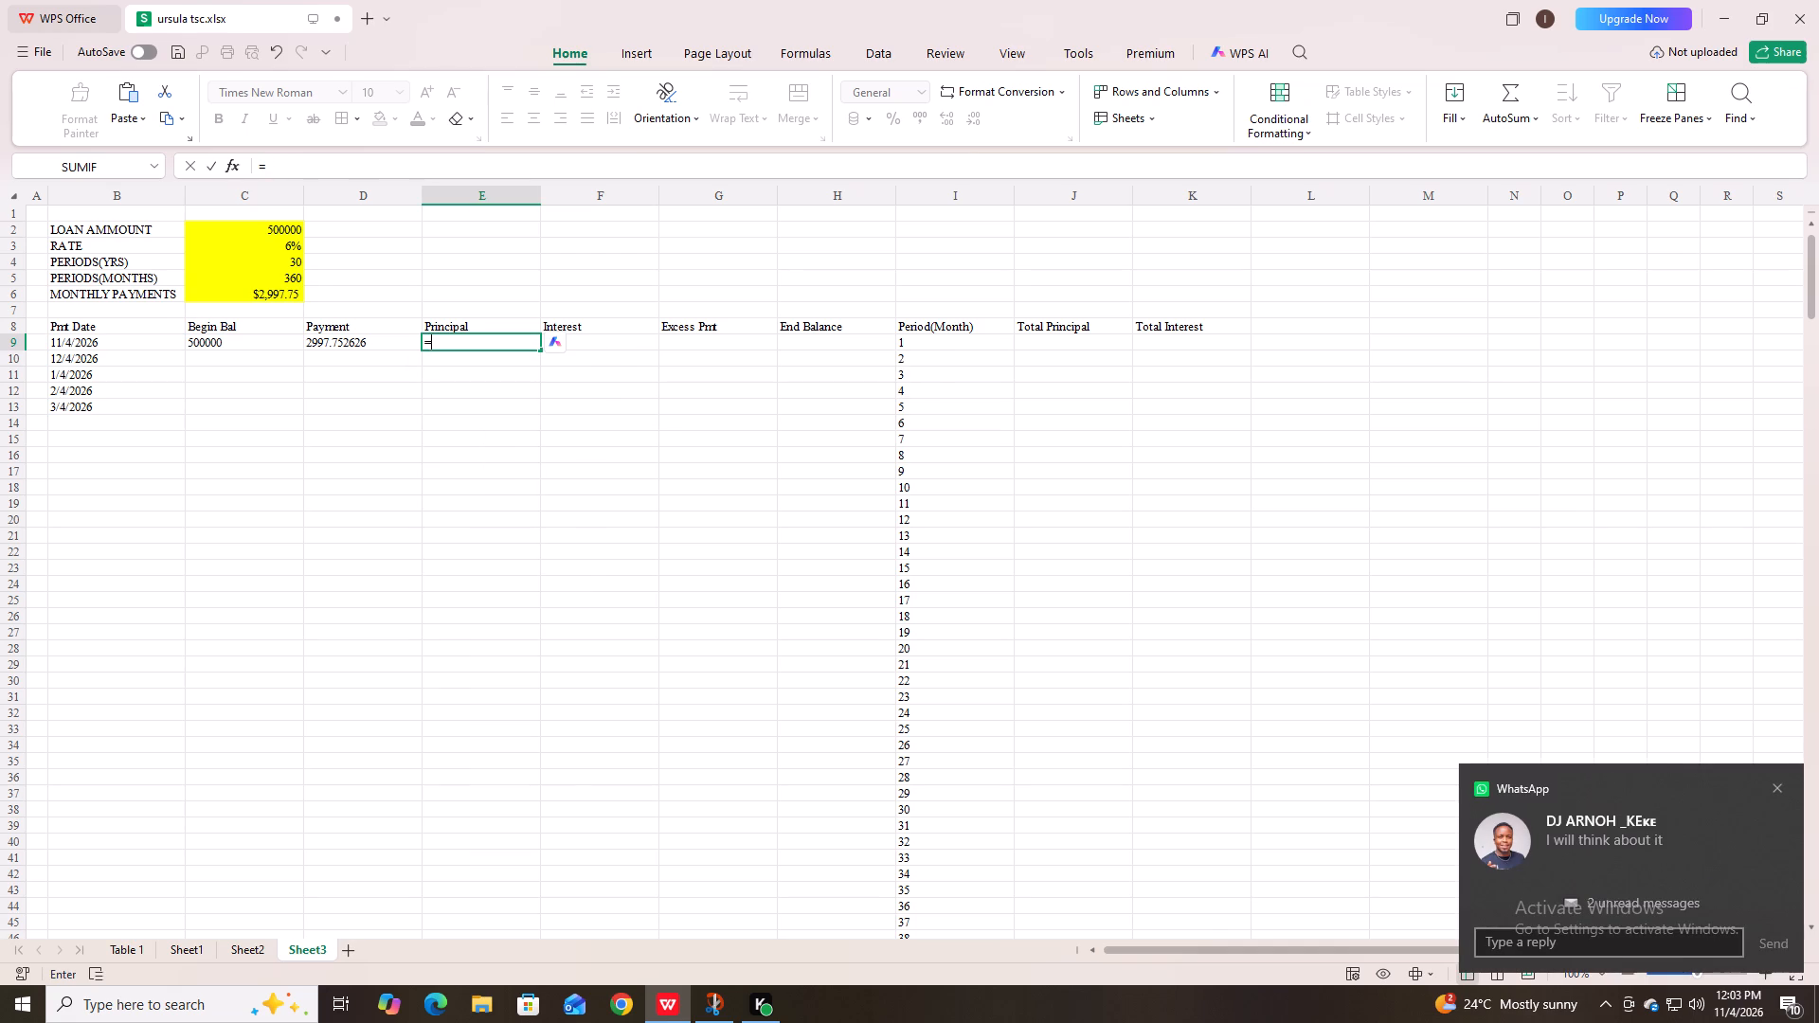
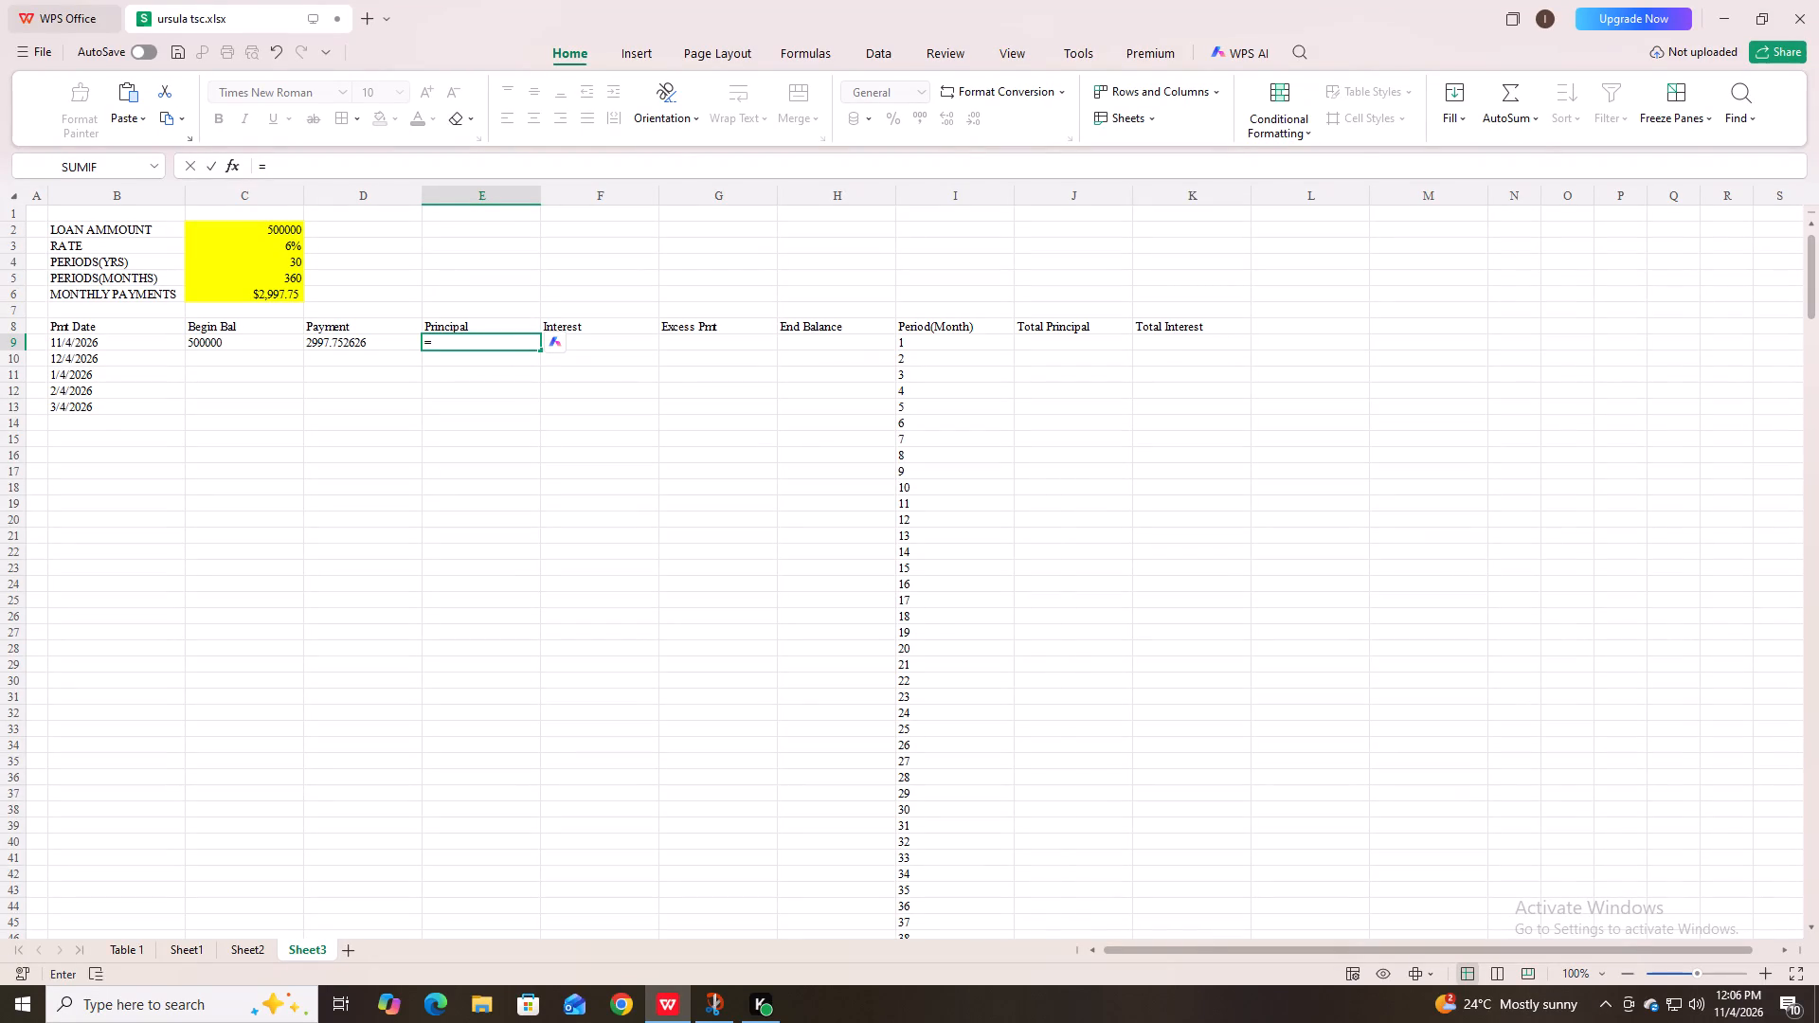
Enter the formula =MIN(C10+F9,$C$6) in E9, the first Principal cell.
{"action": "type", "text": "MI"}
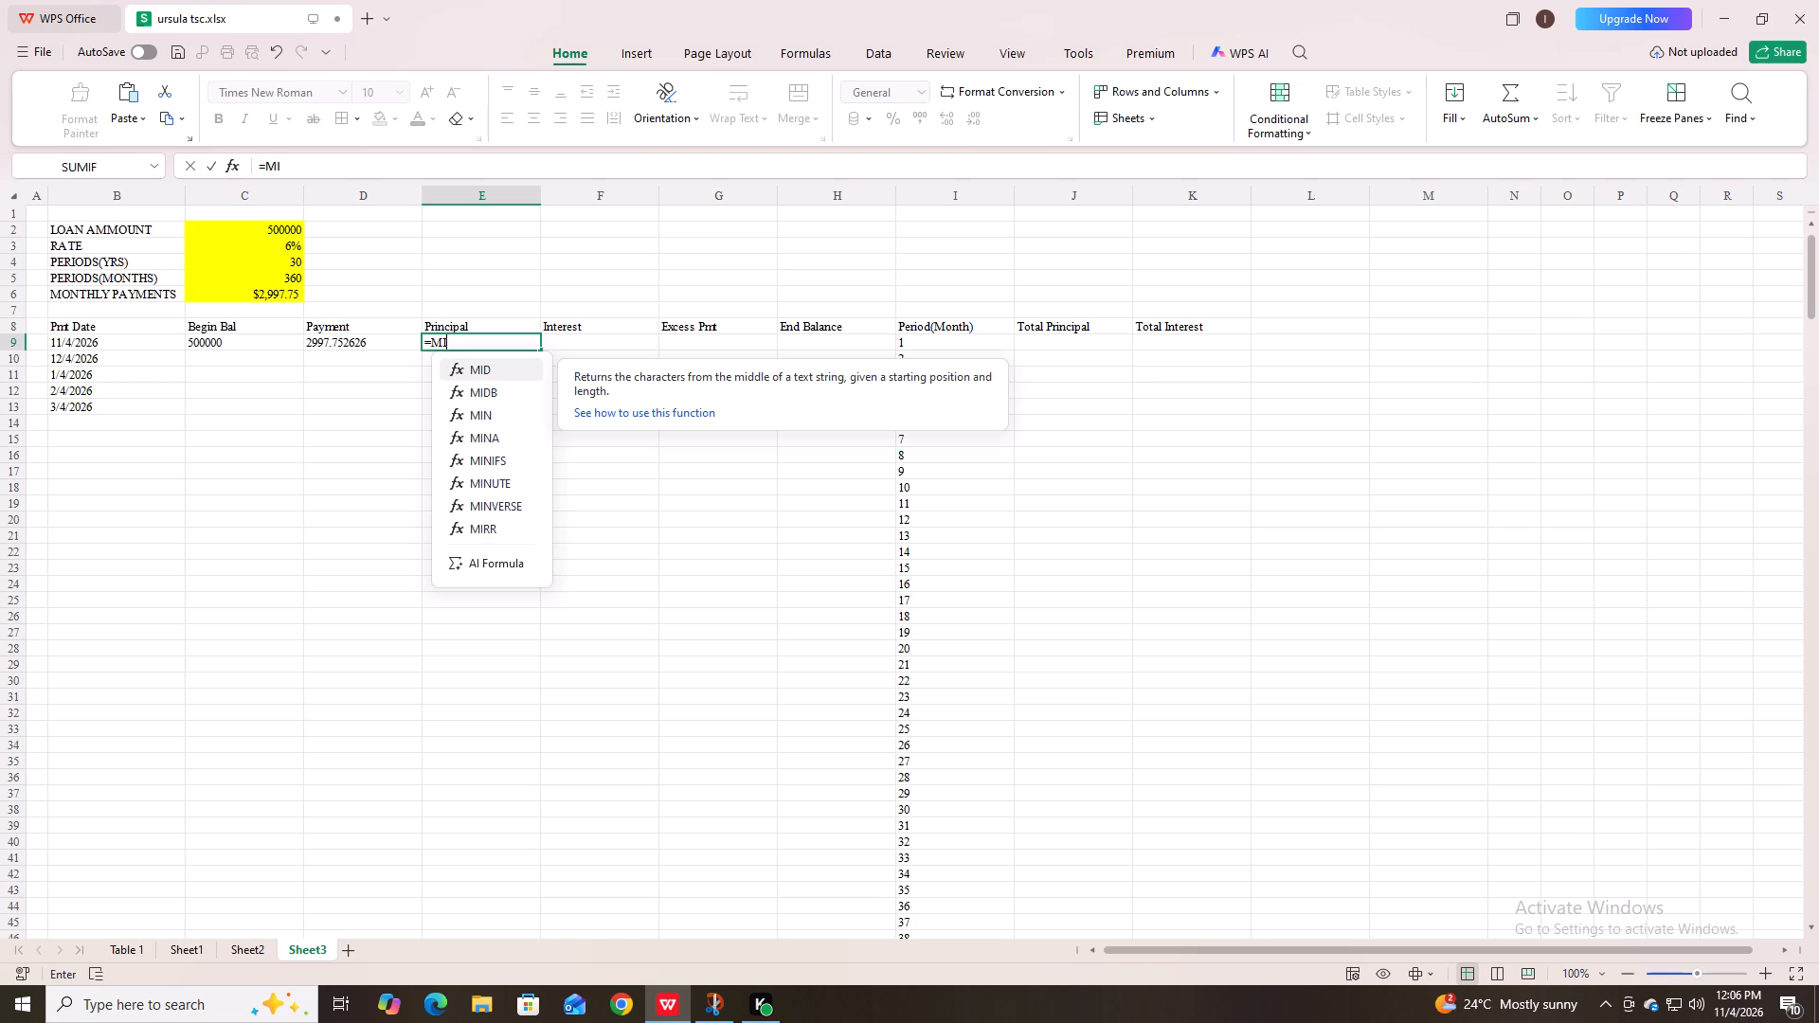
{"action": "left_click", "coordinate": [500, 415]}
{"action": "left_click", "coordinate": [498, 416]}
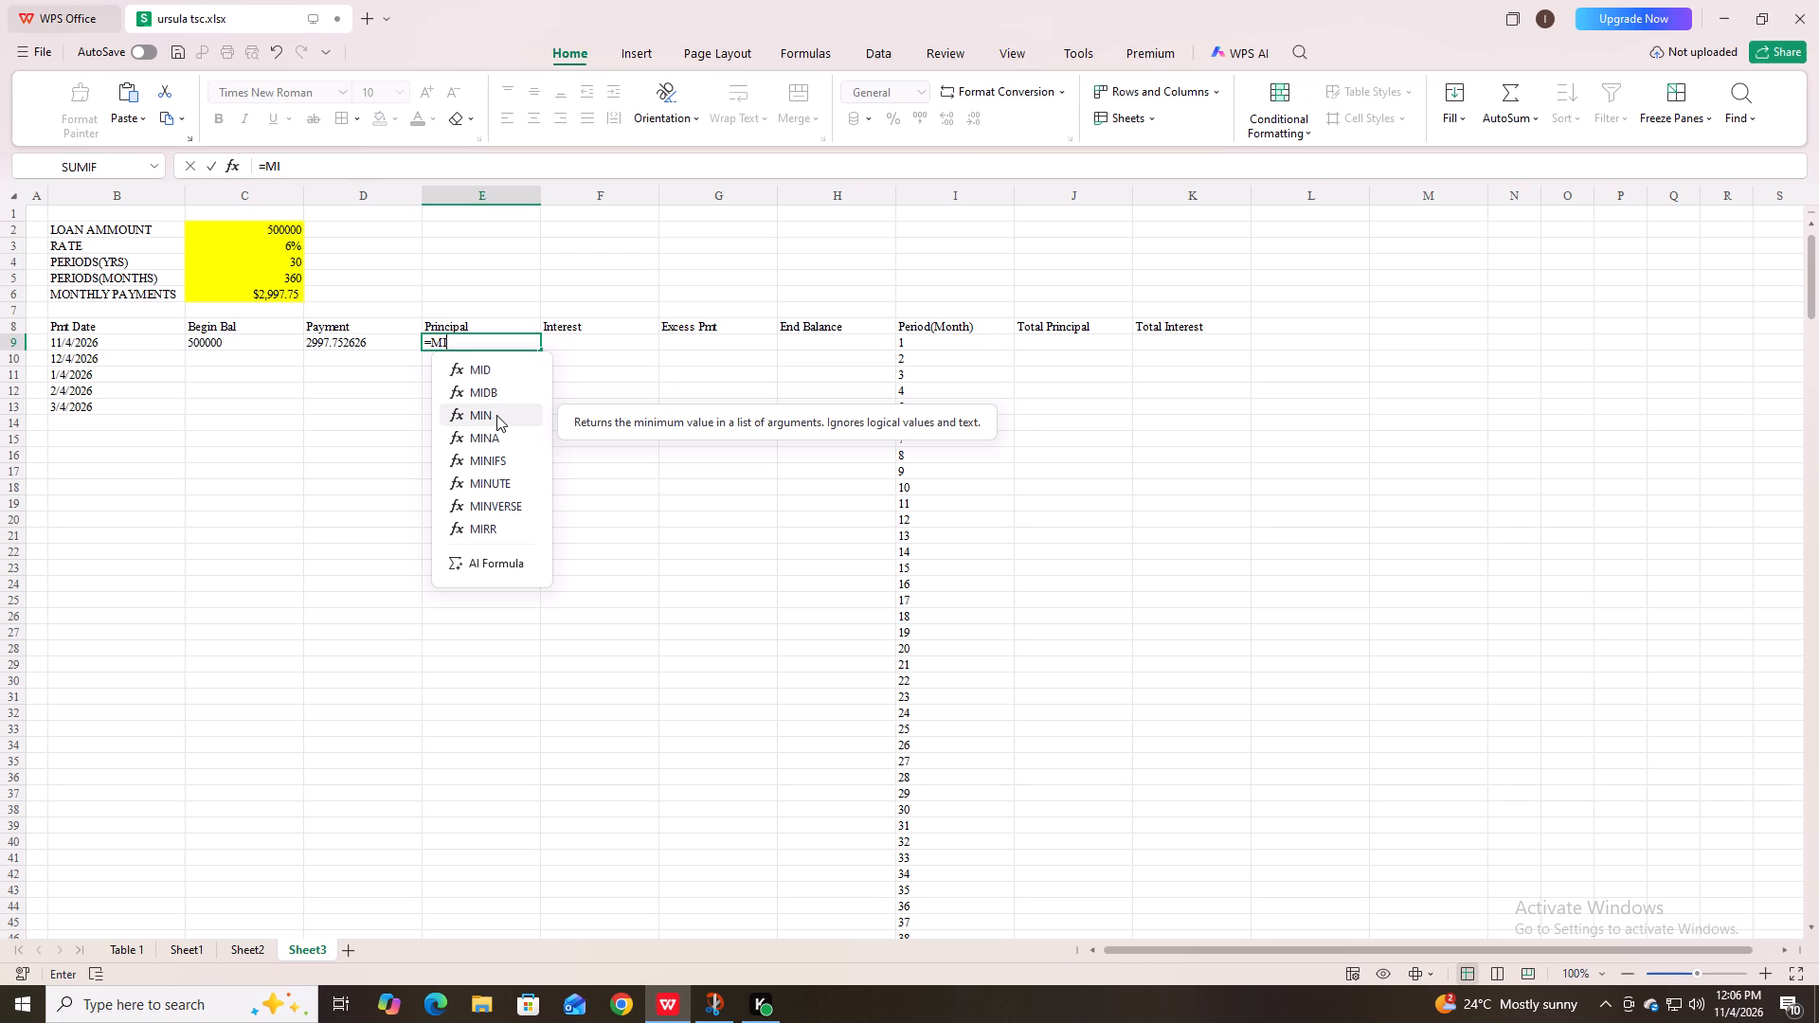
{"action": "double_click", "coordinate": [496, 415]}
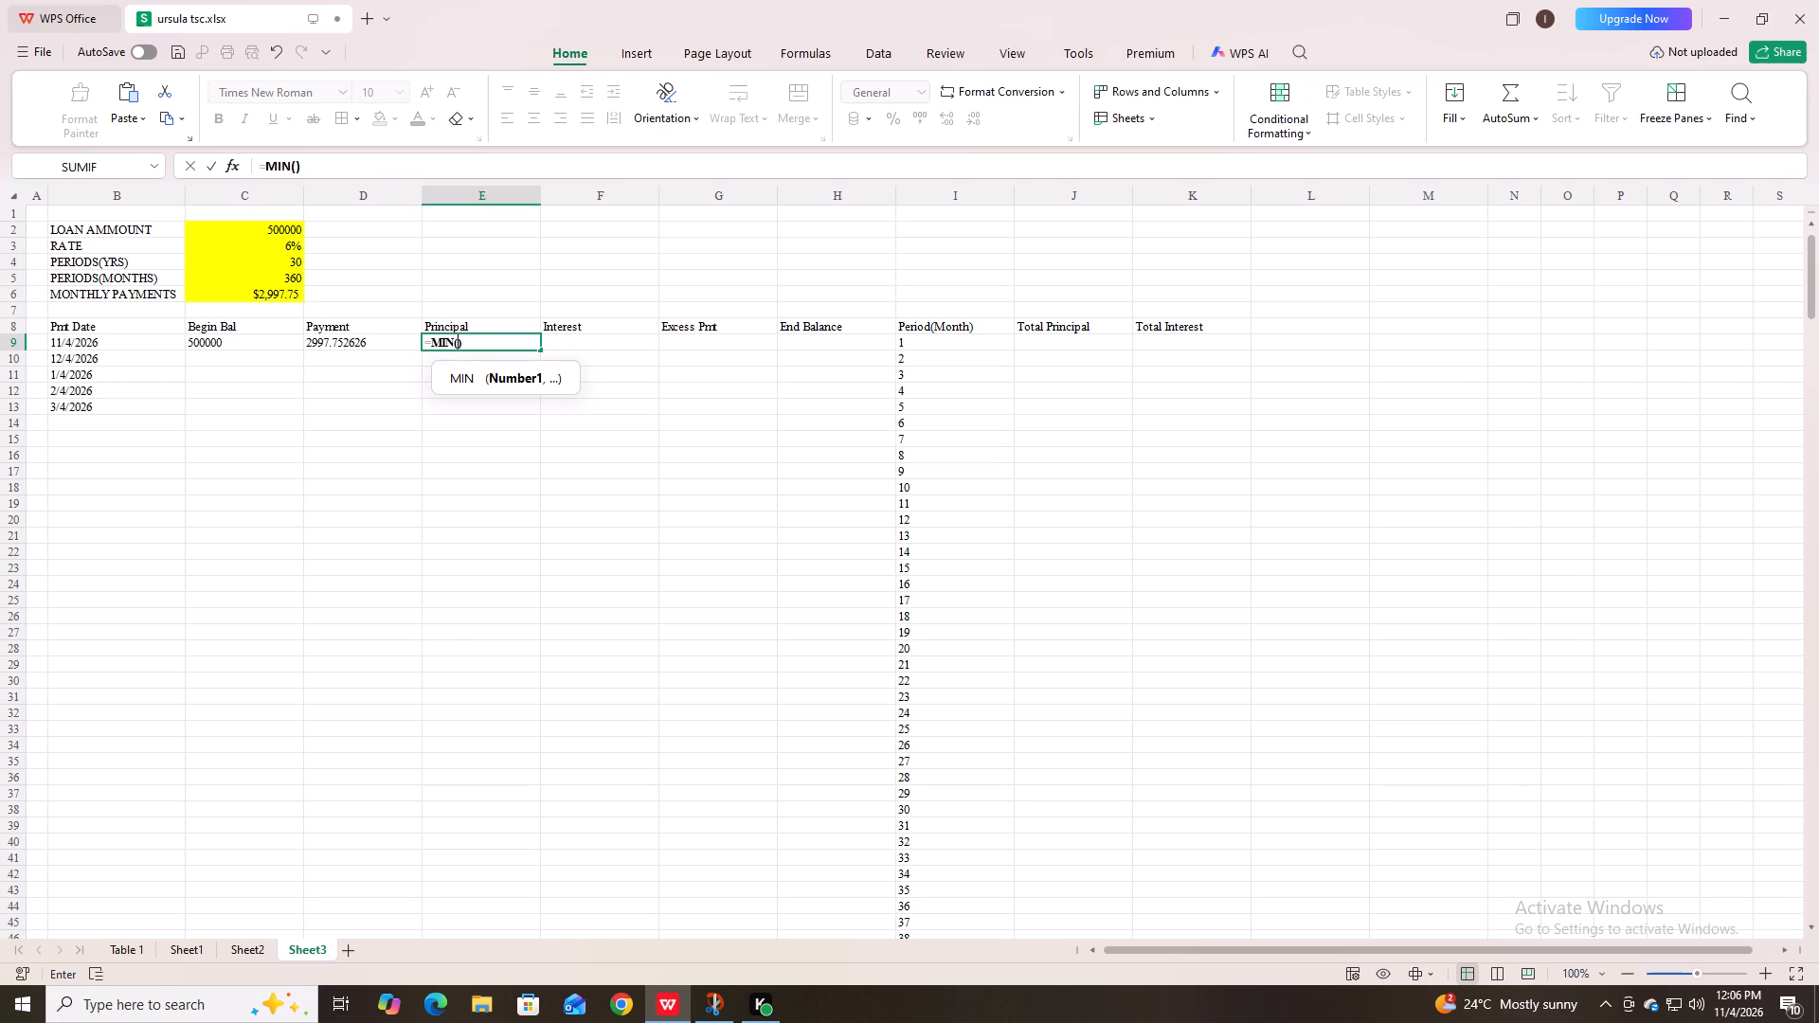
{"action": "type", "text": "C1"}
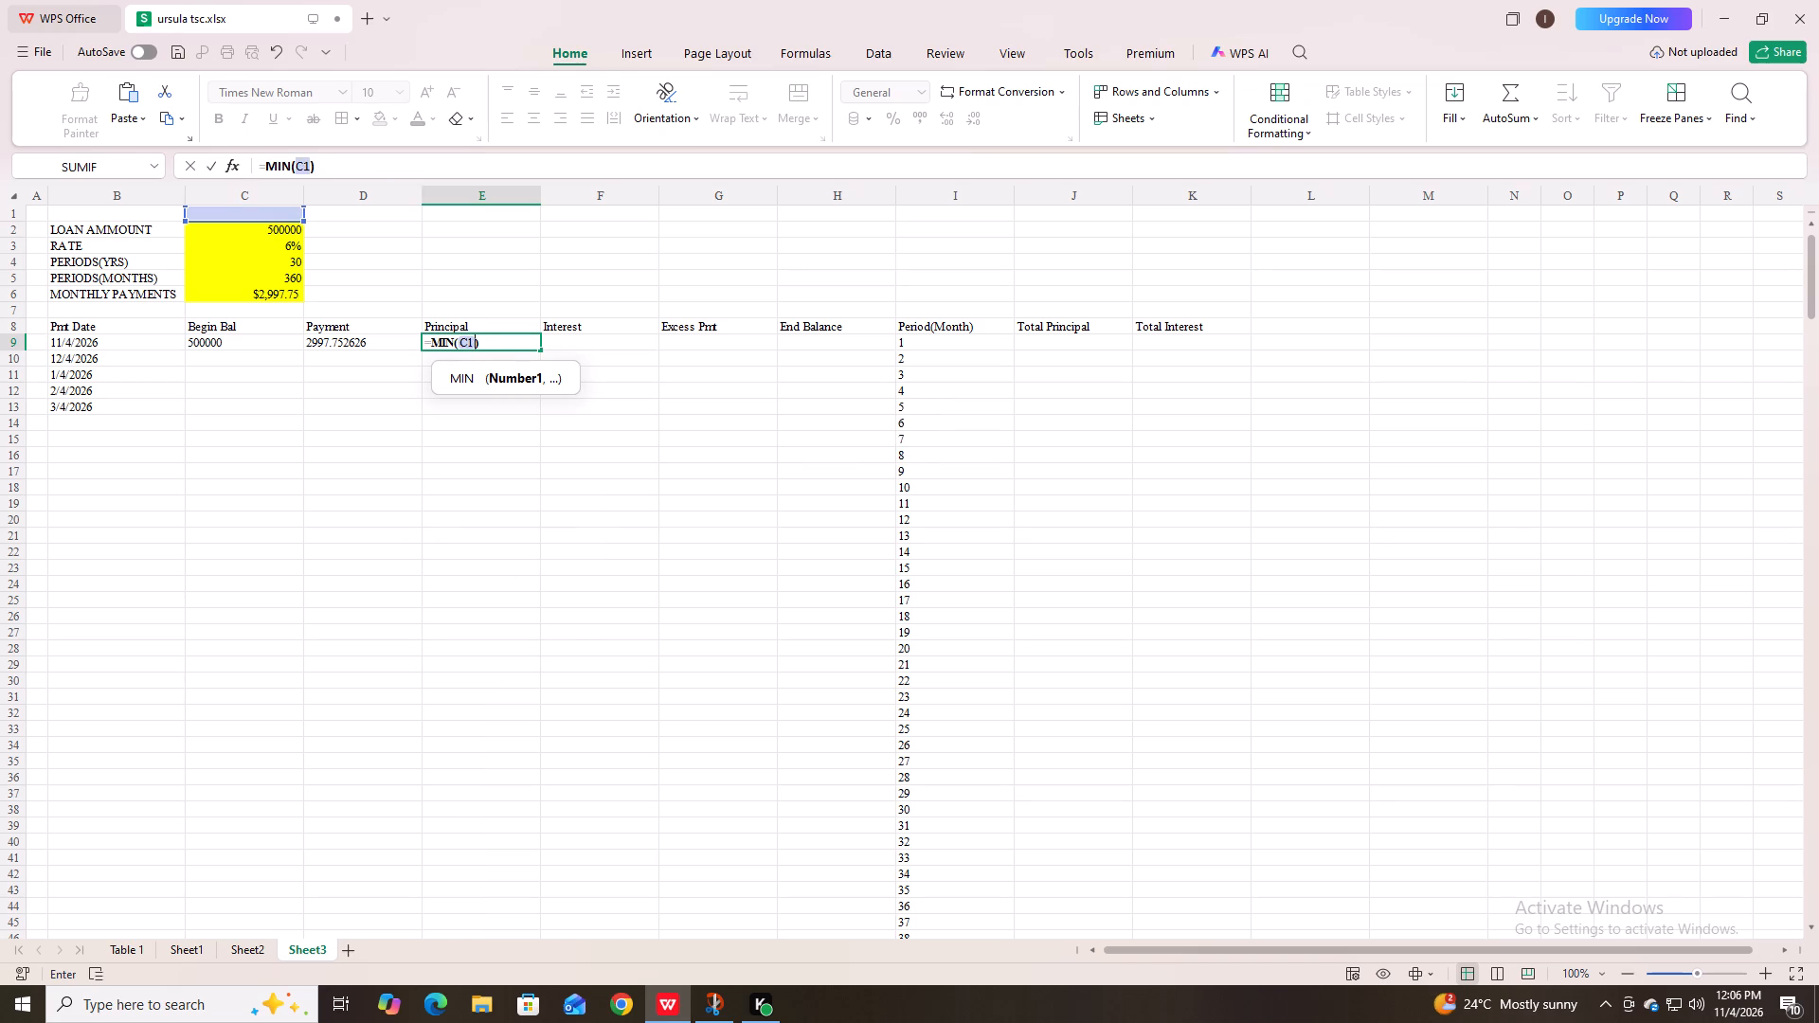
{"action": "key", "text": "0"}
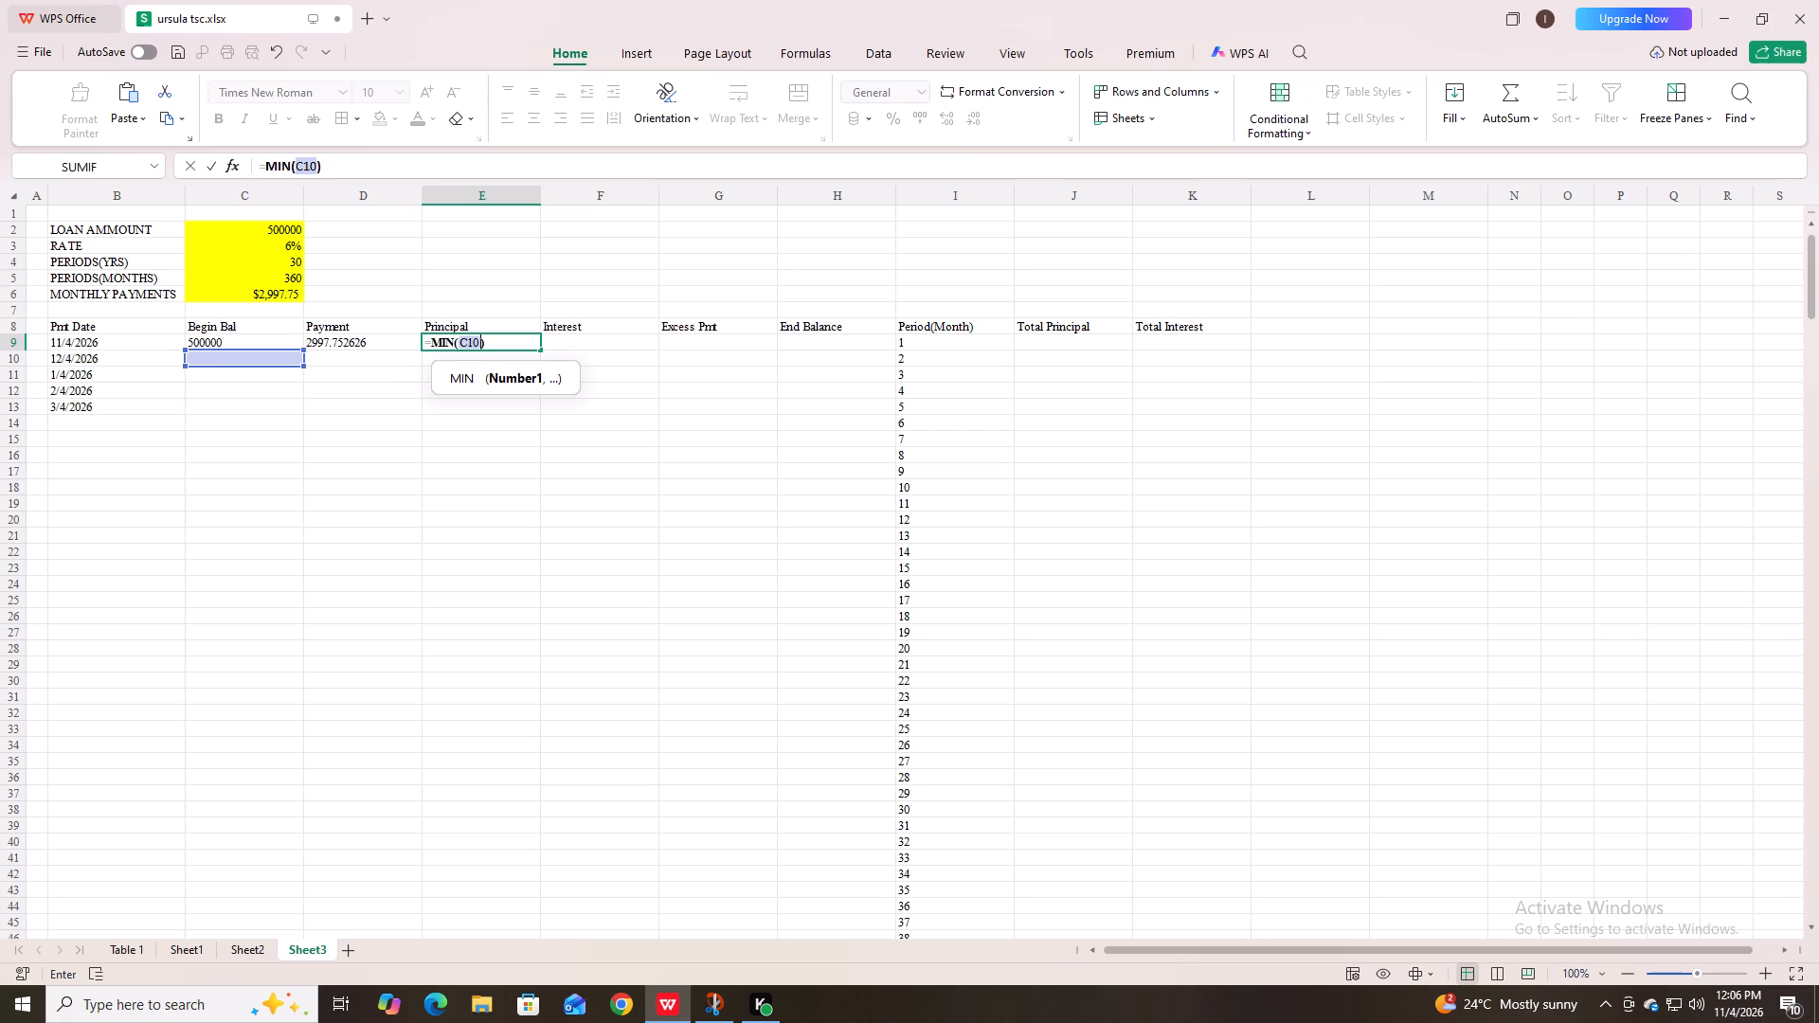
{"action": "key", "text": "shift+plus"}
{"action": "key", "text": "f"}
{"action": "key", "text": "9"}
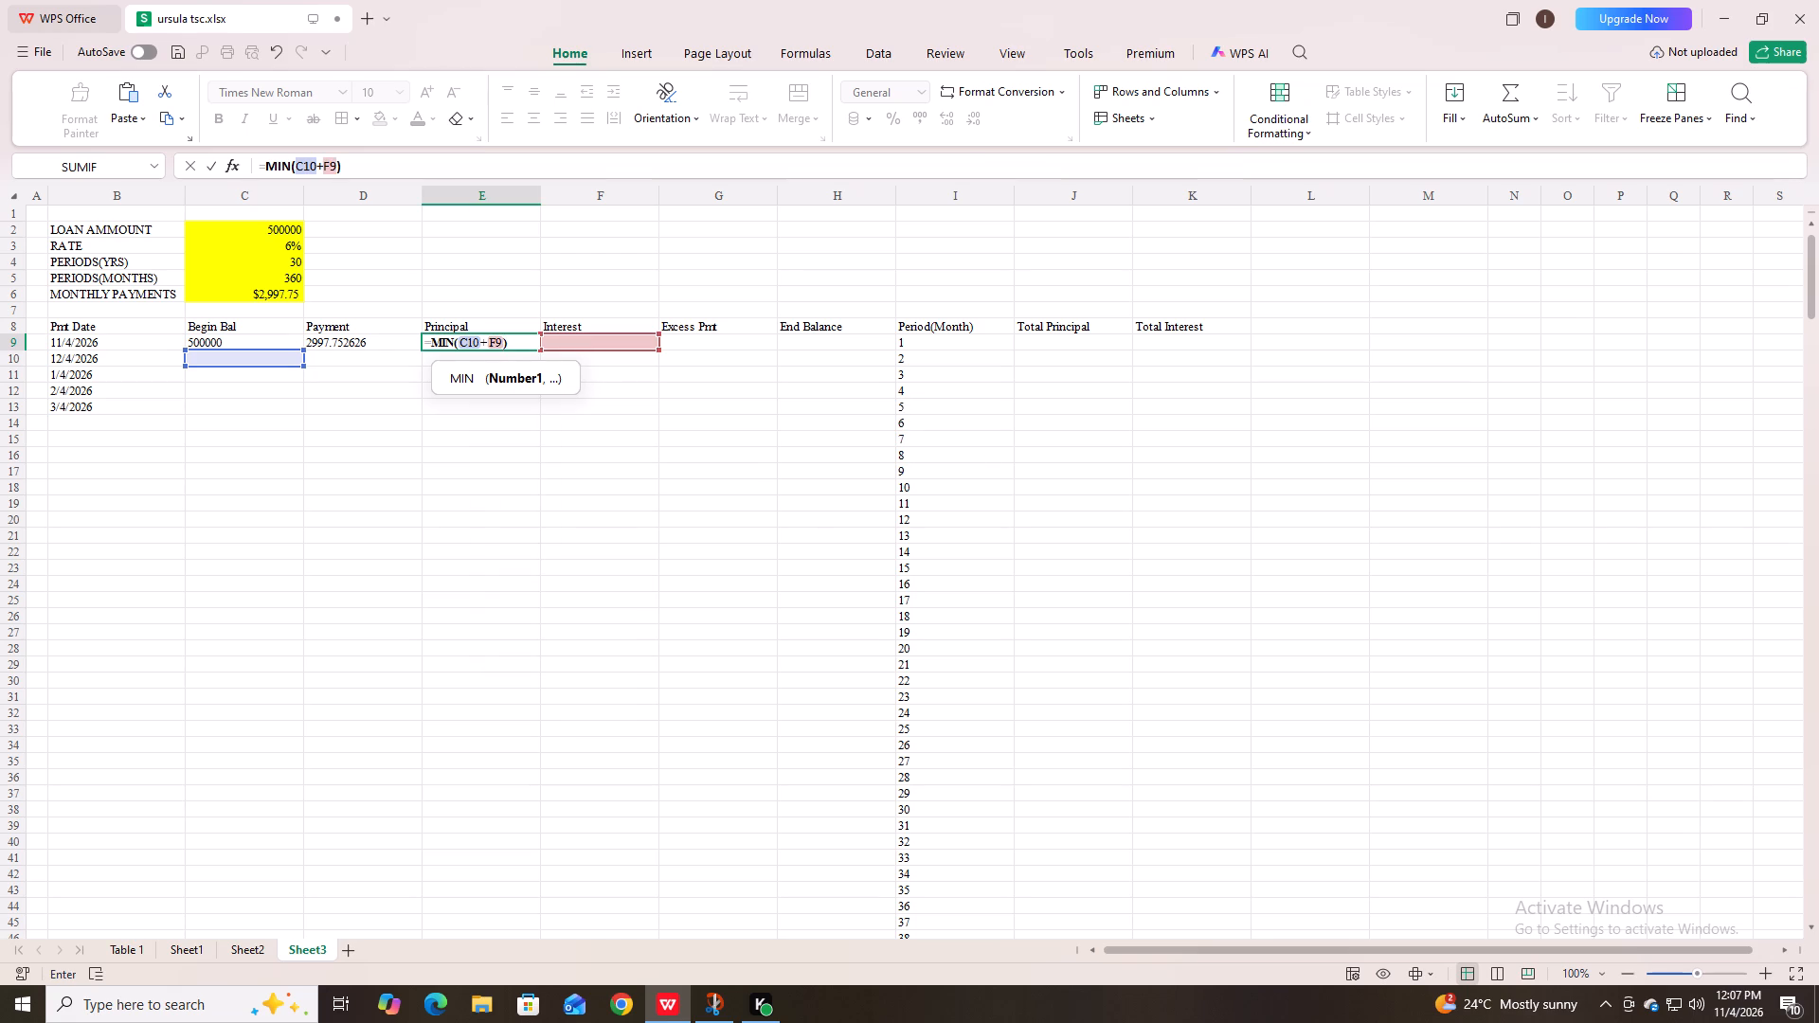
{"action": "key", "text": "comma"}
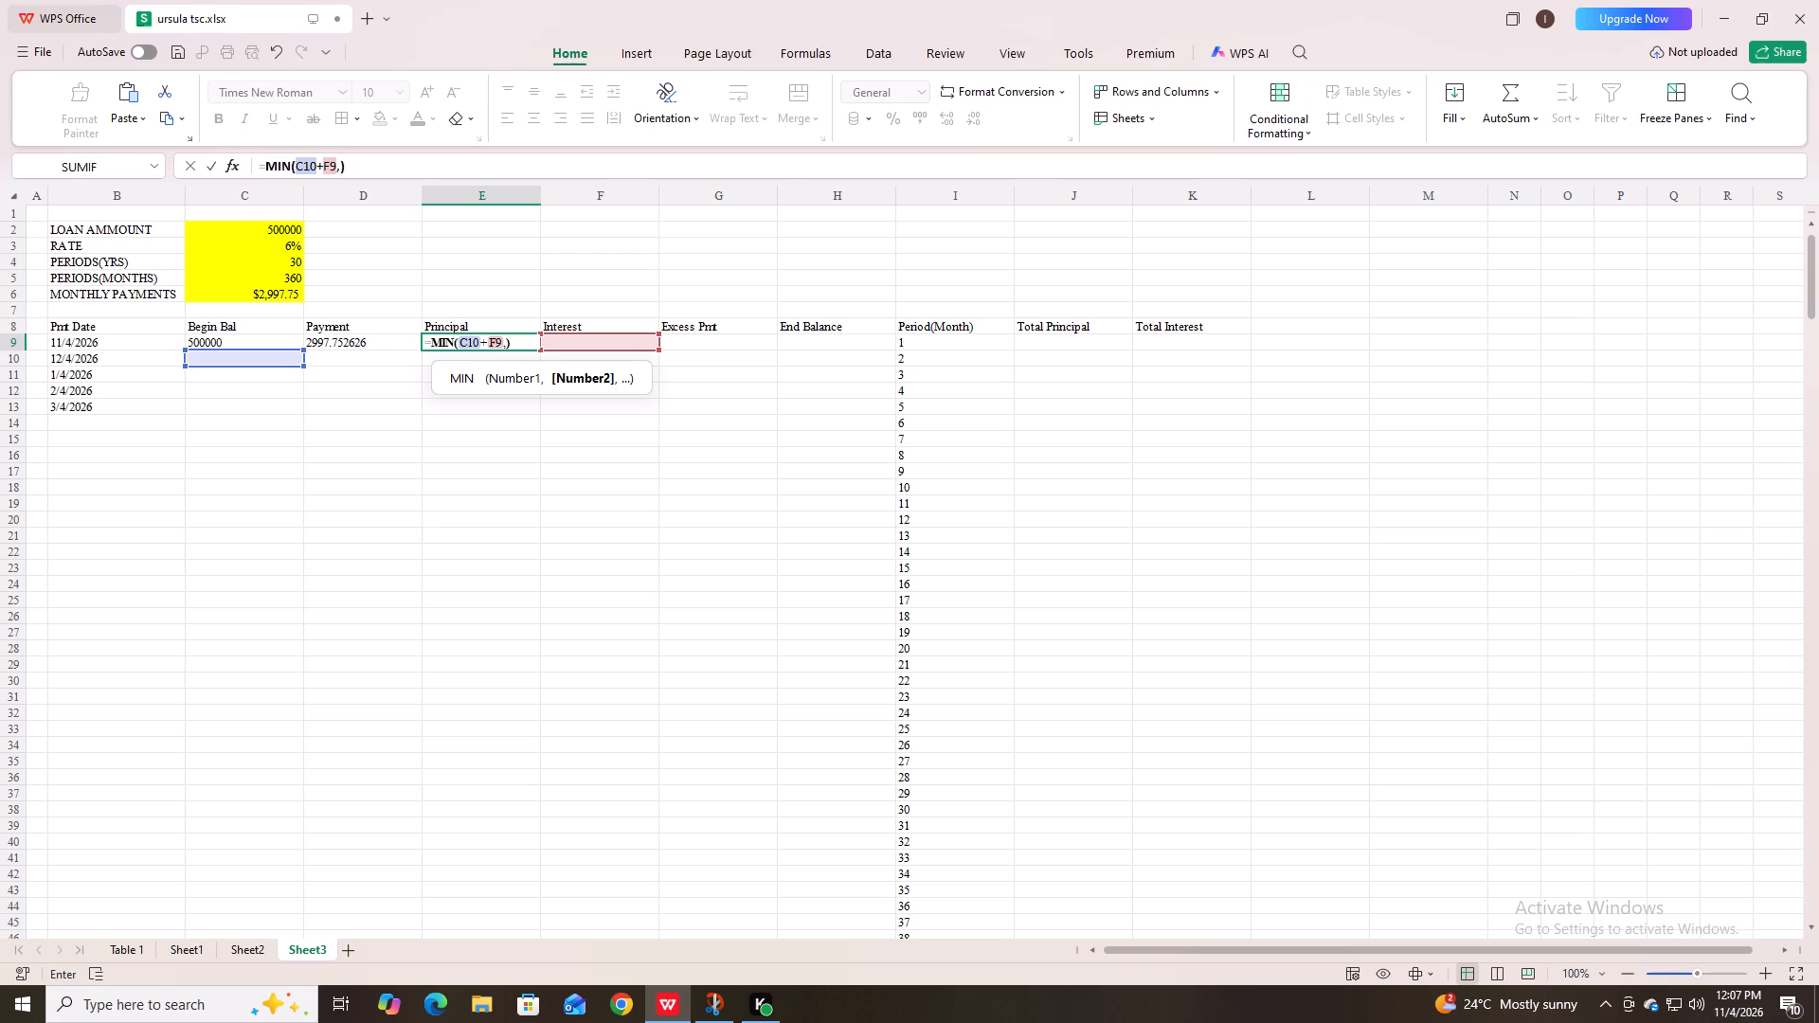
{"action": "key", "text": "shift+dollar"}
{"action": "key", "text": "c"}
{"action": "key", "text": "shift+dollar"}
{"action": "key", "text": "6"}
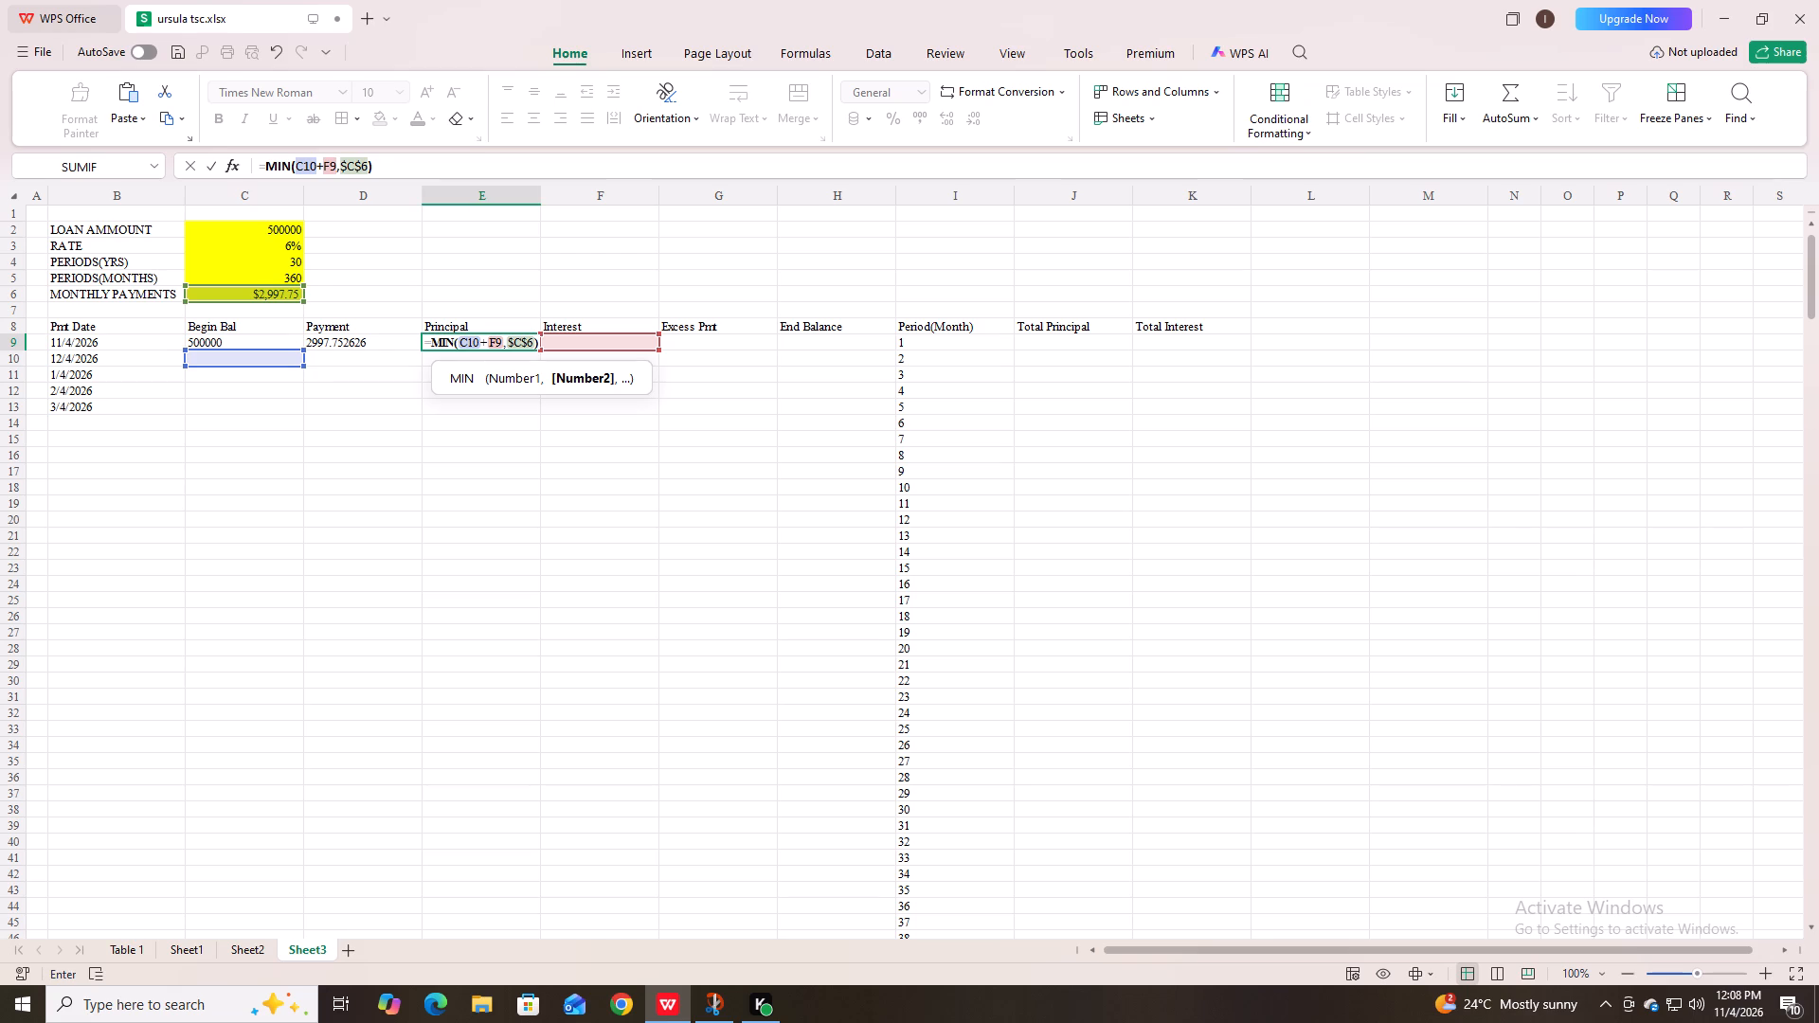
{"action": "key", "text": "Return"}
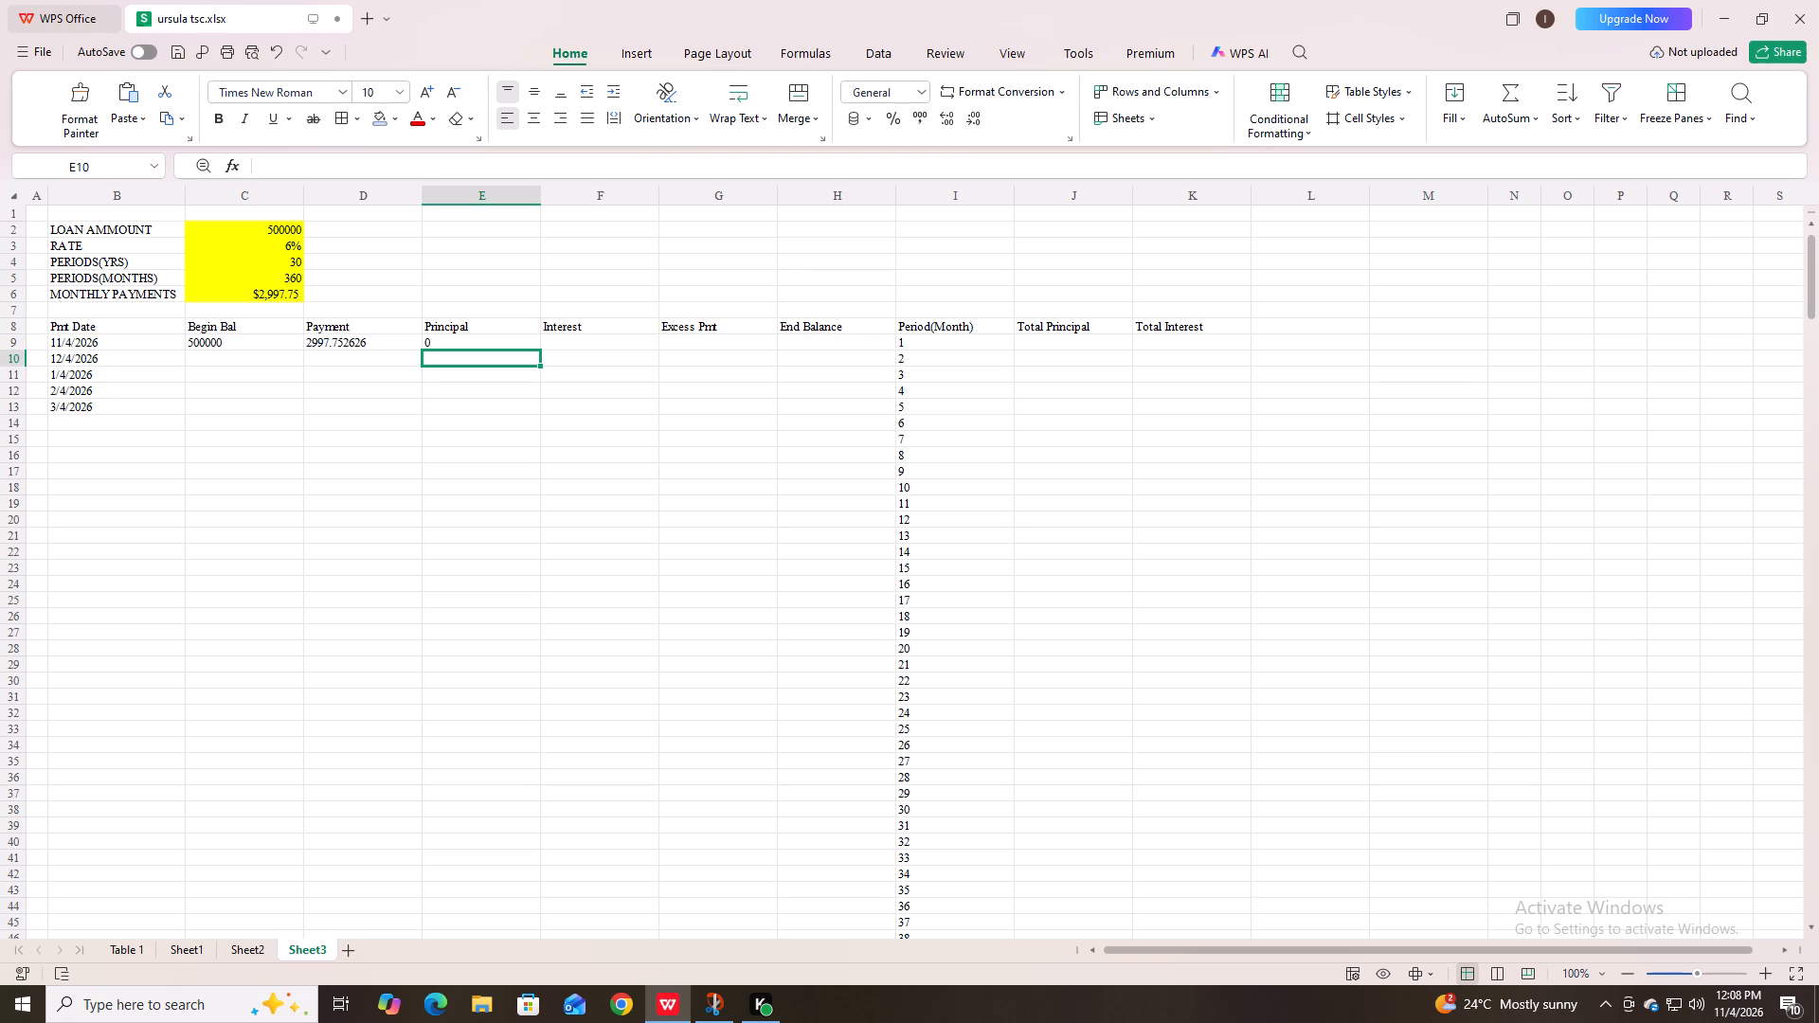
Replace the formula in E9, the first Principal cell, with a MIN formula whose first argument begins with C9+.
{"action": "left_click", "coordinate": [464, 339]}
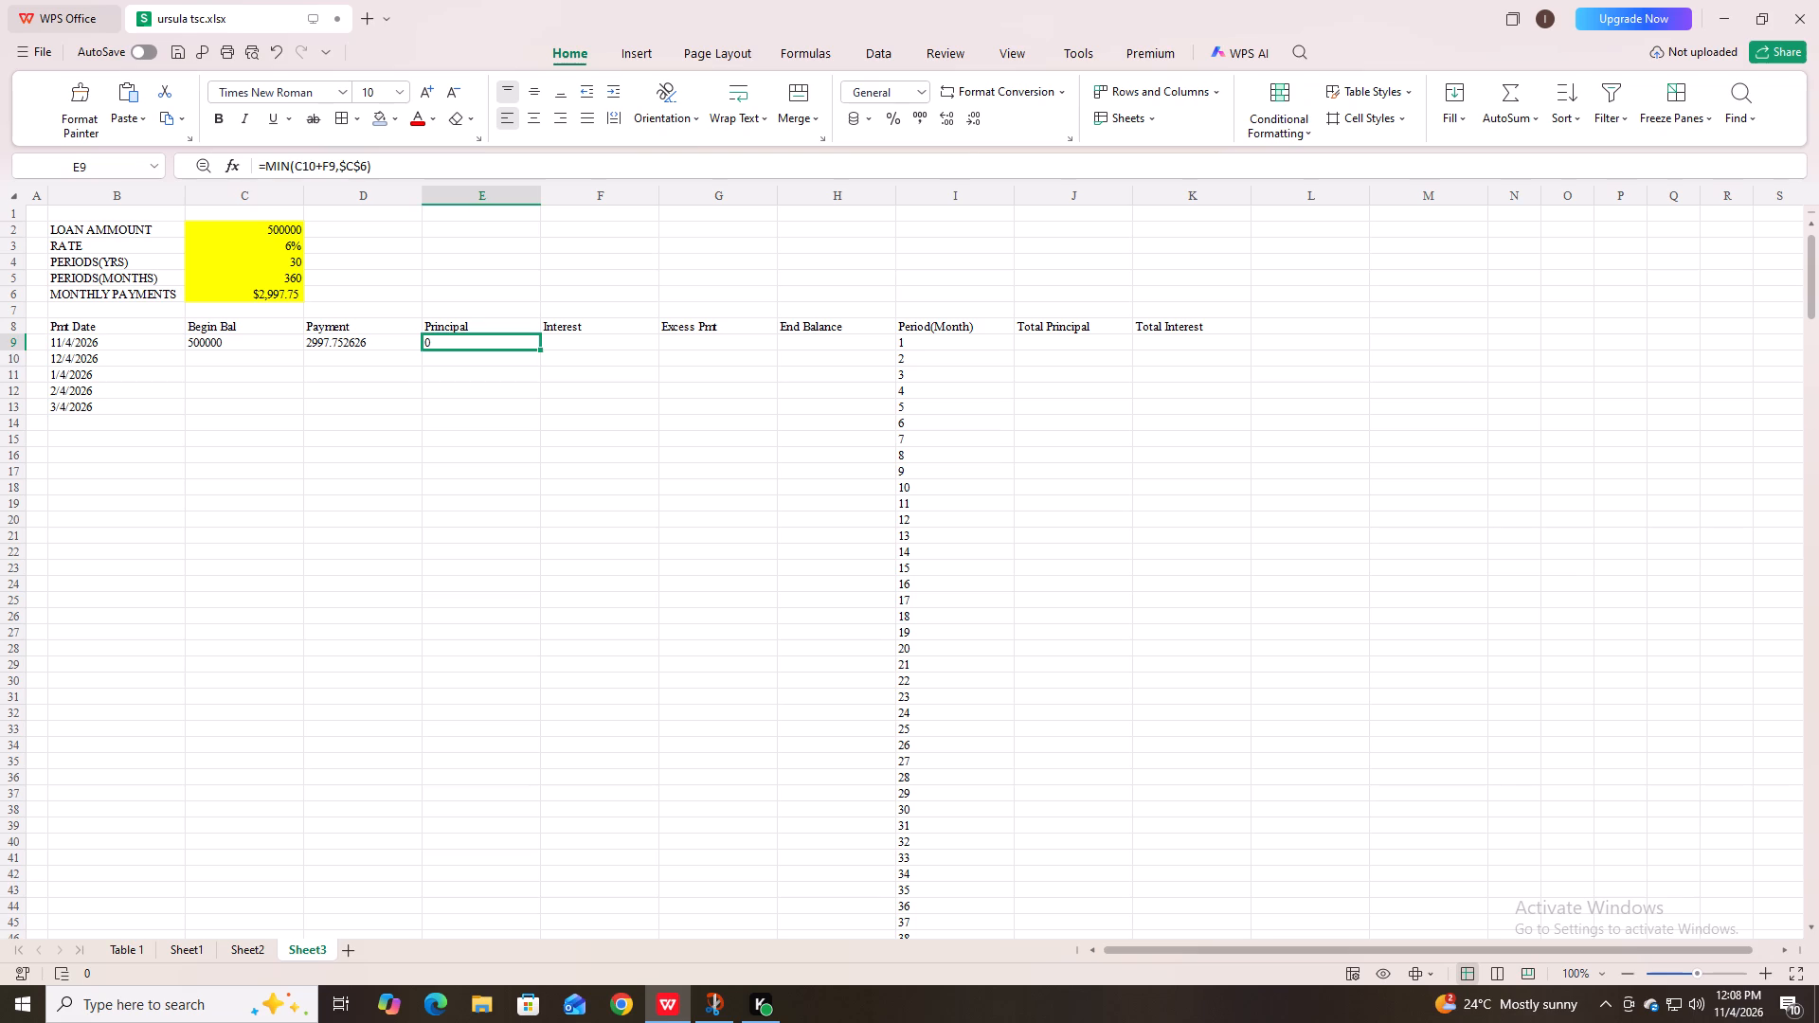
{"action": "key", "text": "equal"}
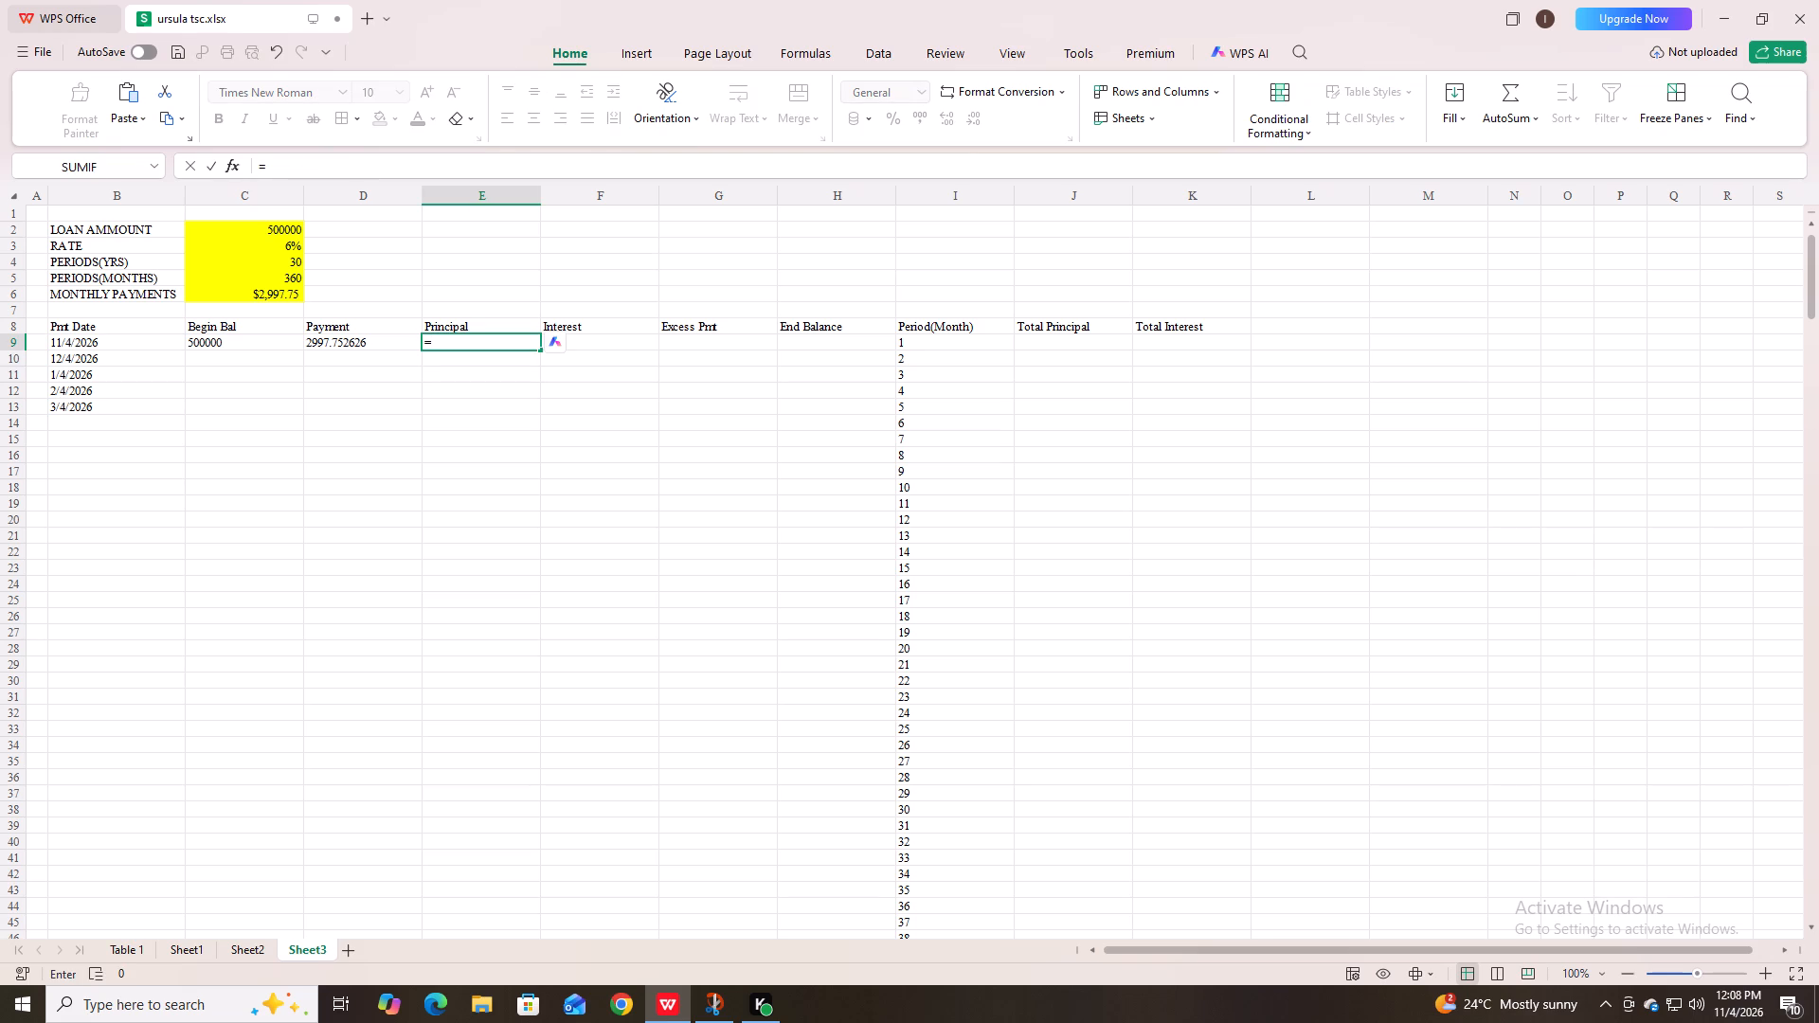
{"action": "type", "text": "MI"}
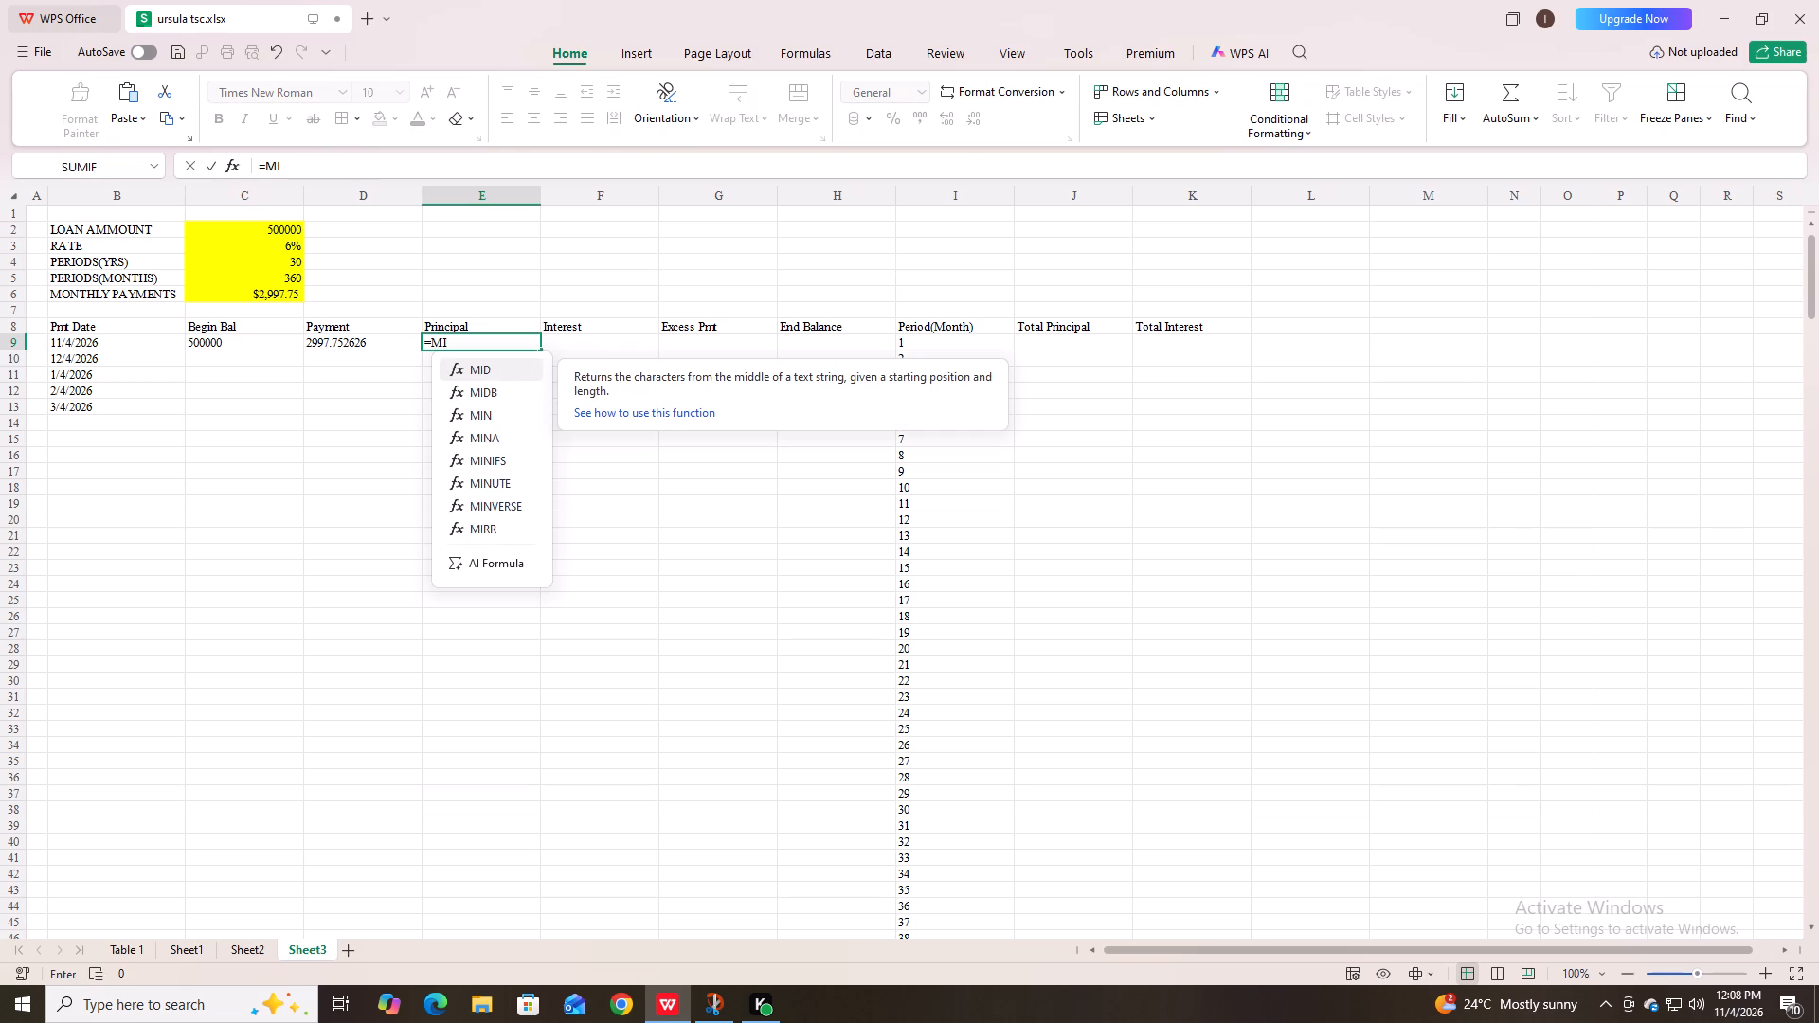
{"action": "left_click", "coordinate": [500, 413]}
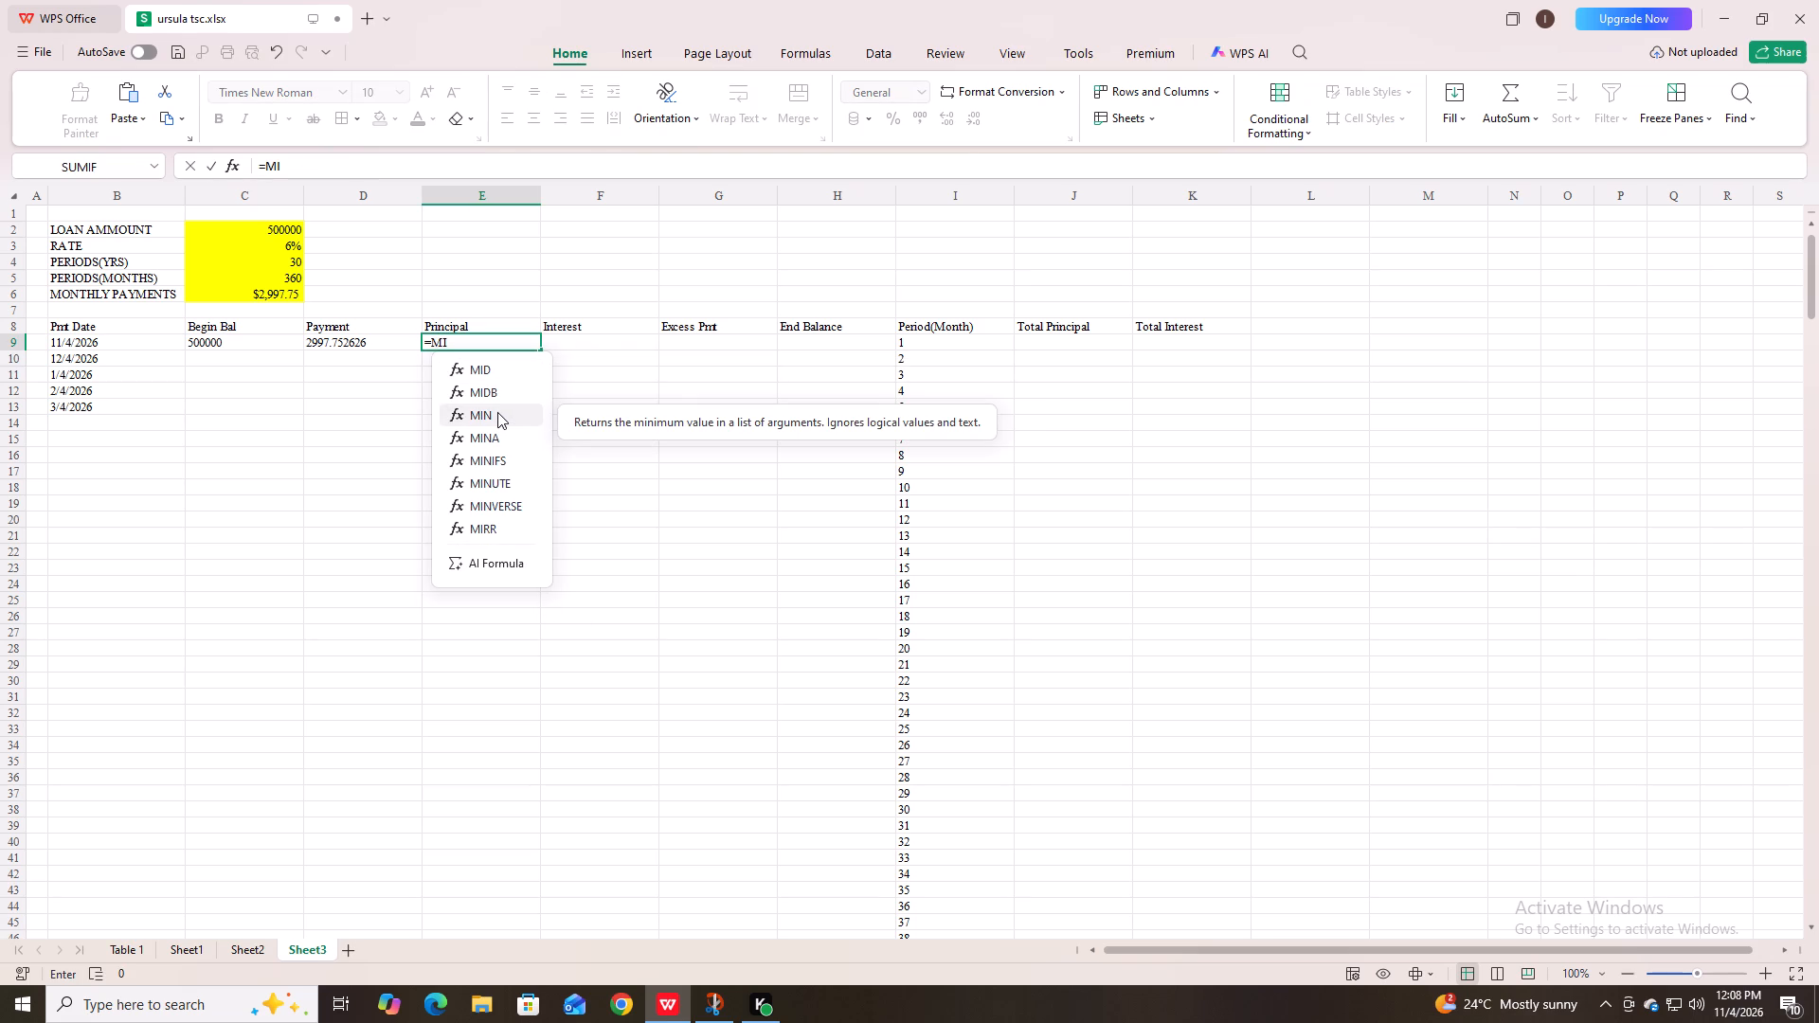
{"action": "double_click", "coordinate": [497, 412]}
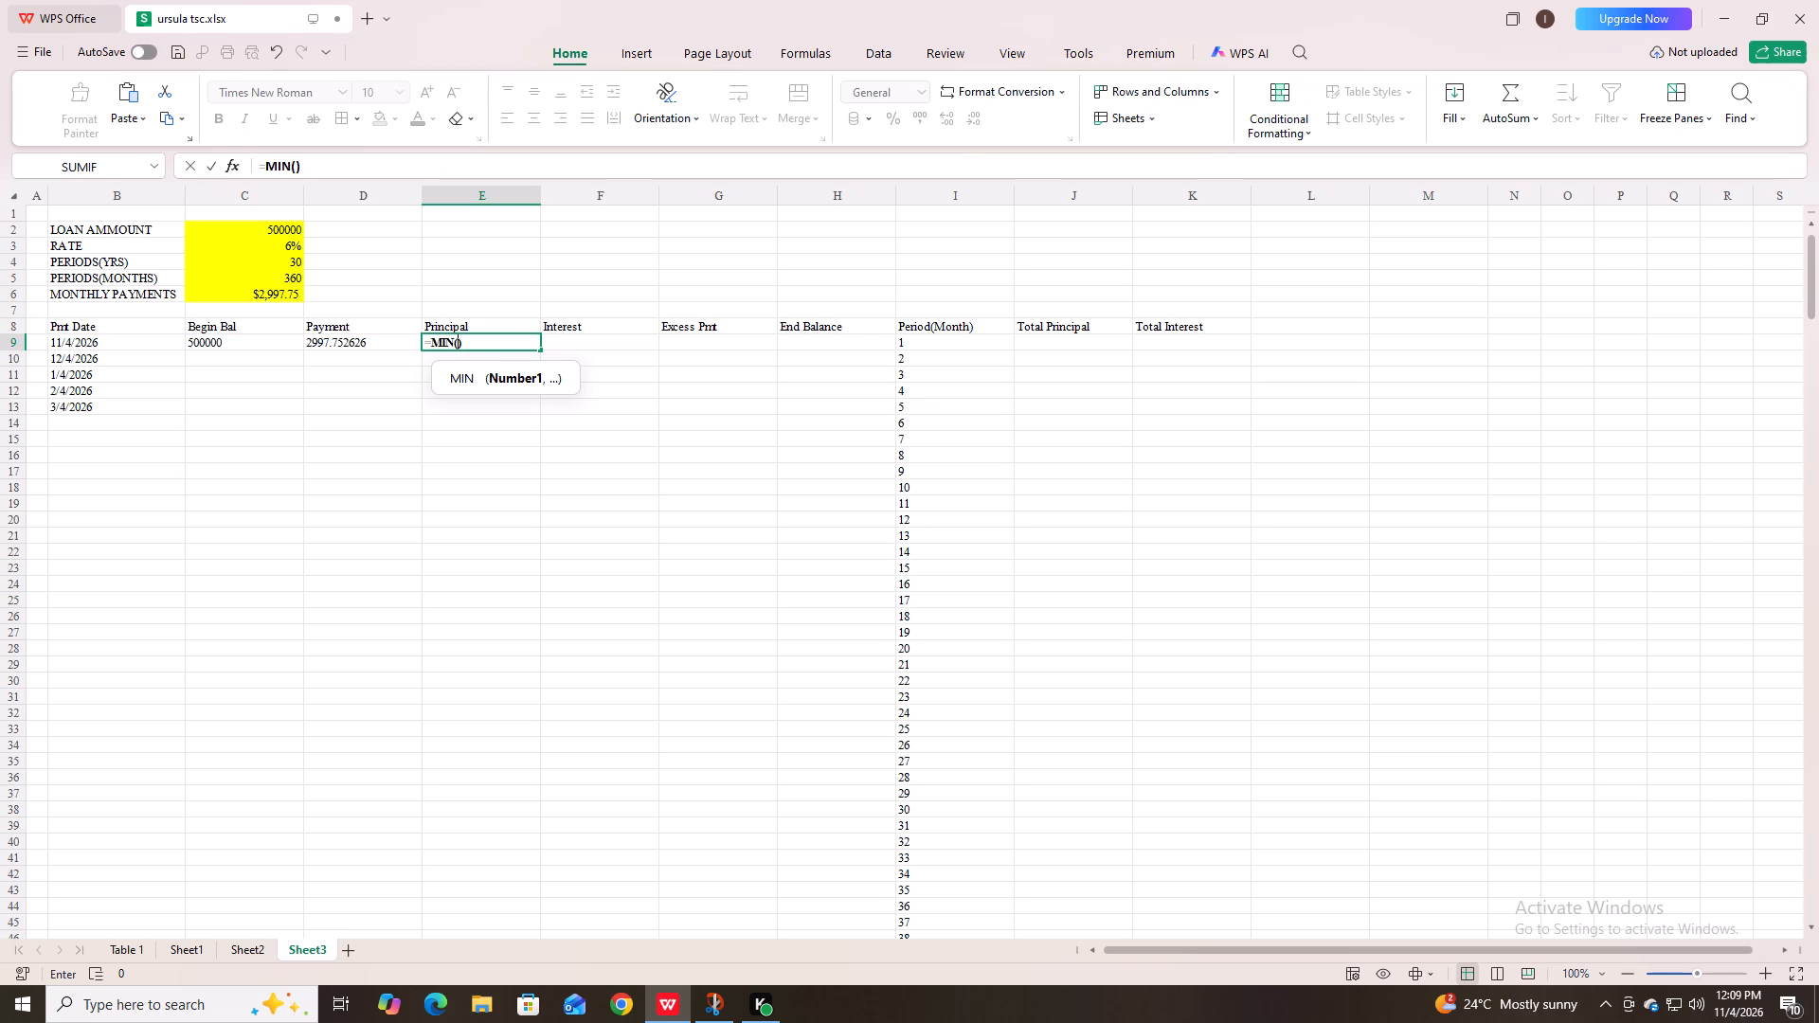
{"action": "key", "text": "c"}
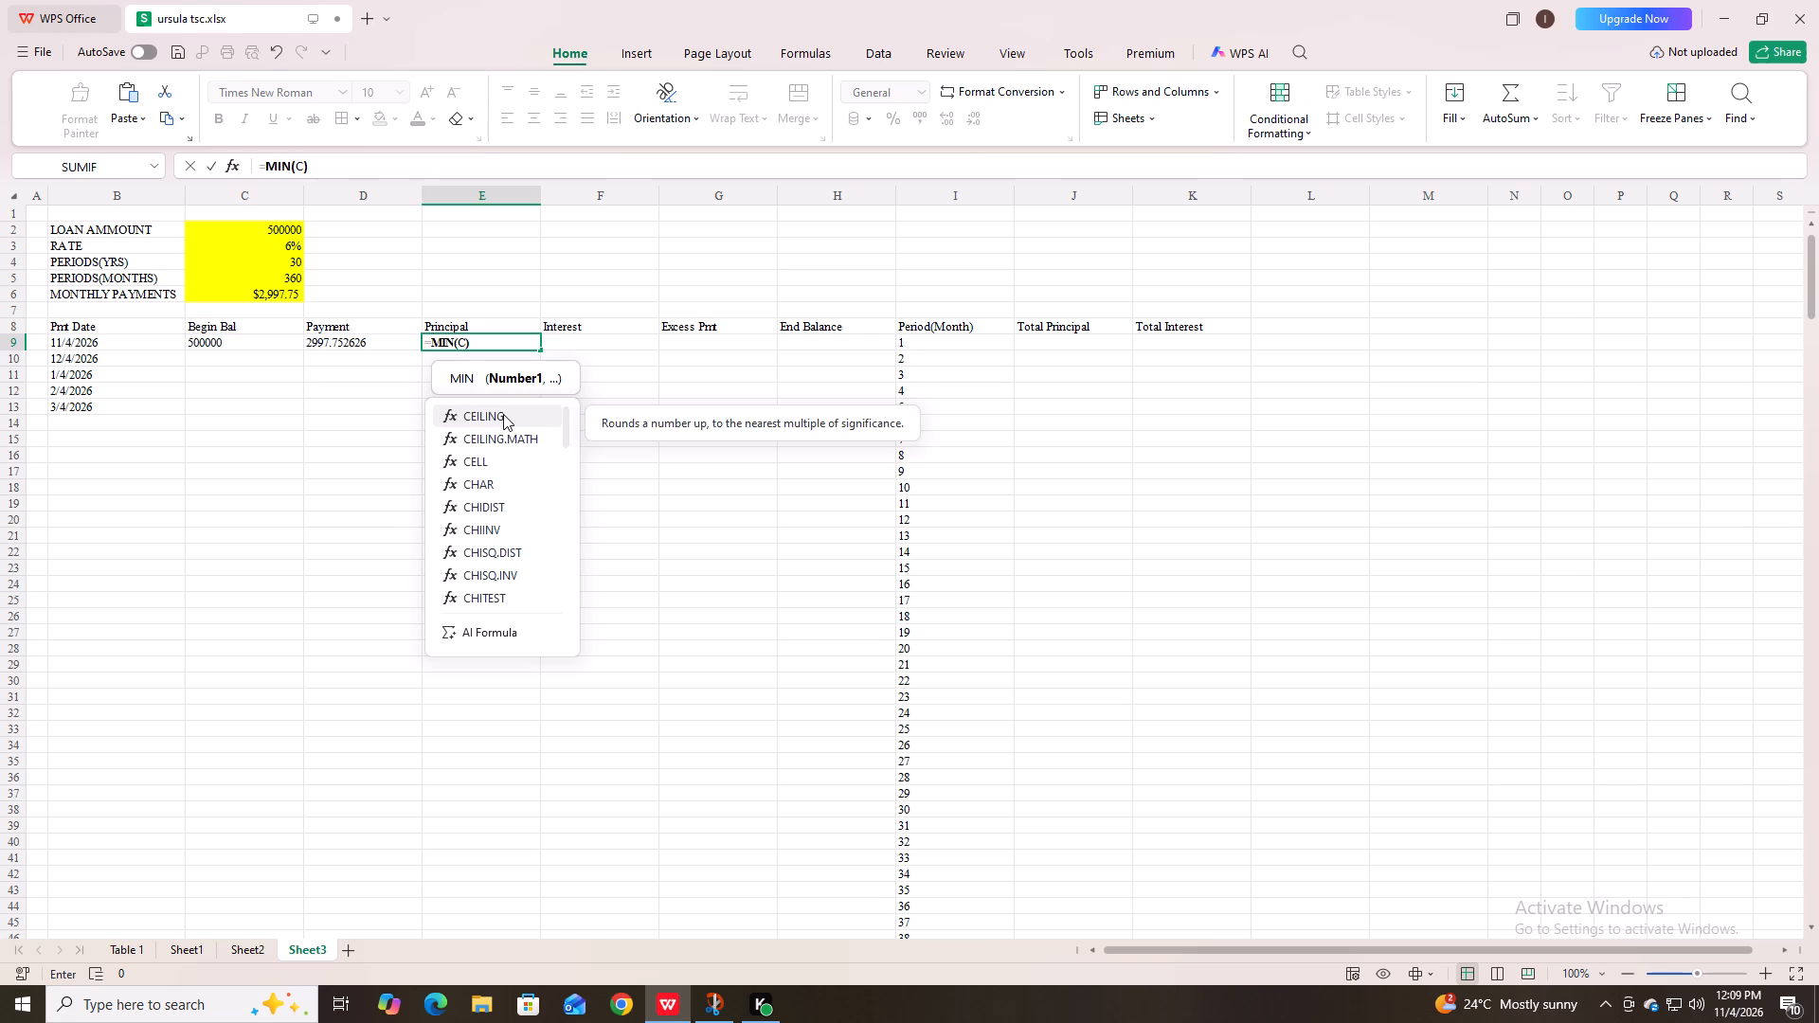
{"action": "key", "text": "9"}
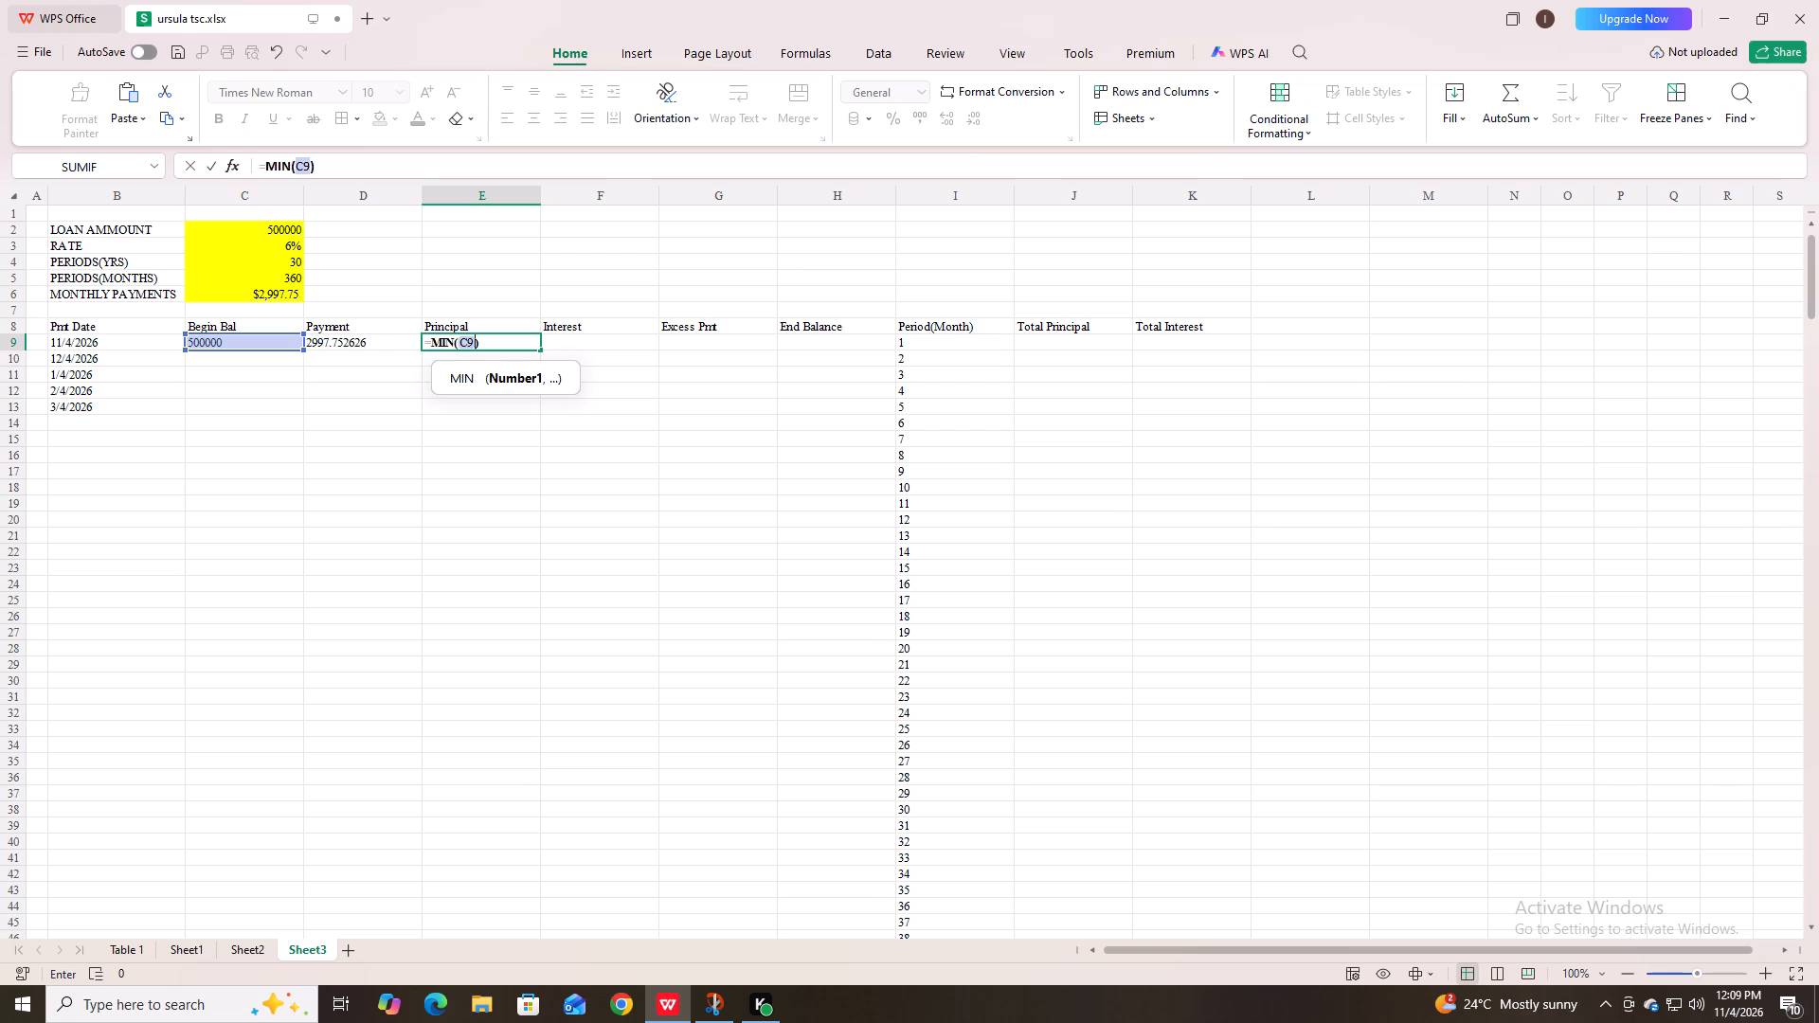
{"action": "key", "text": "plus"}
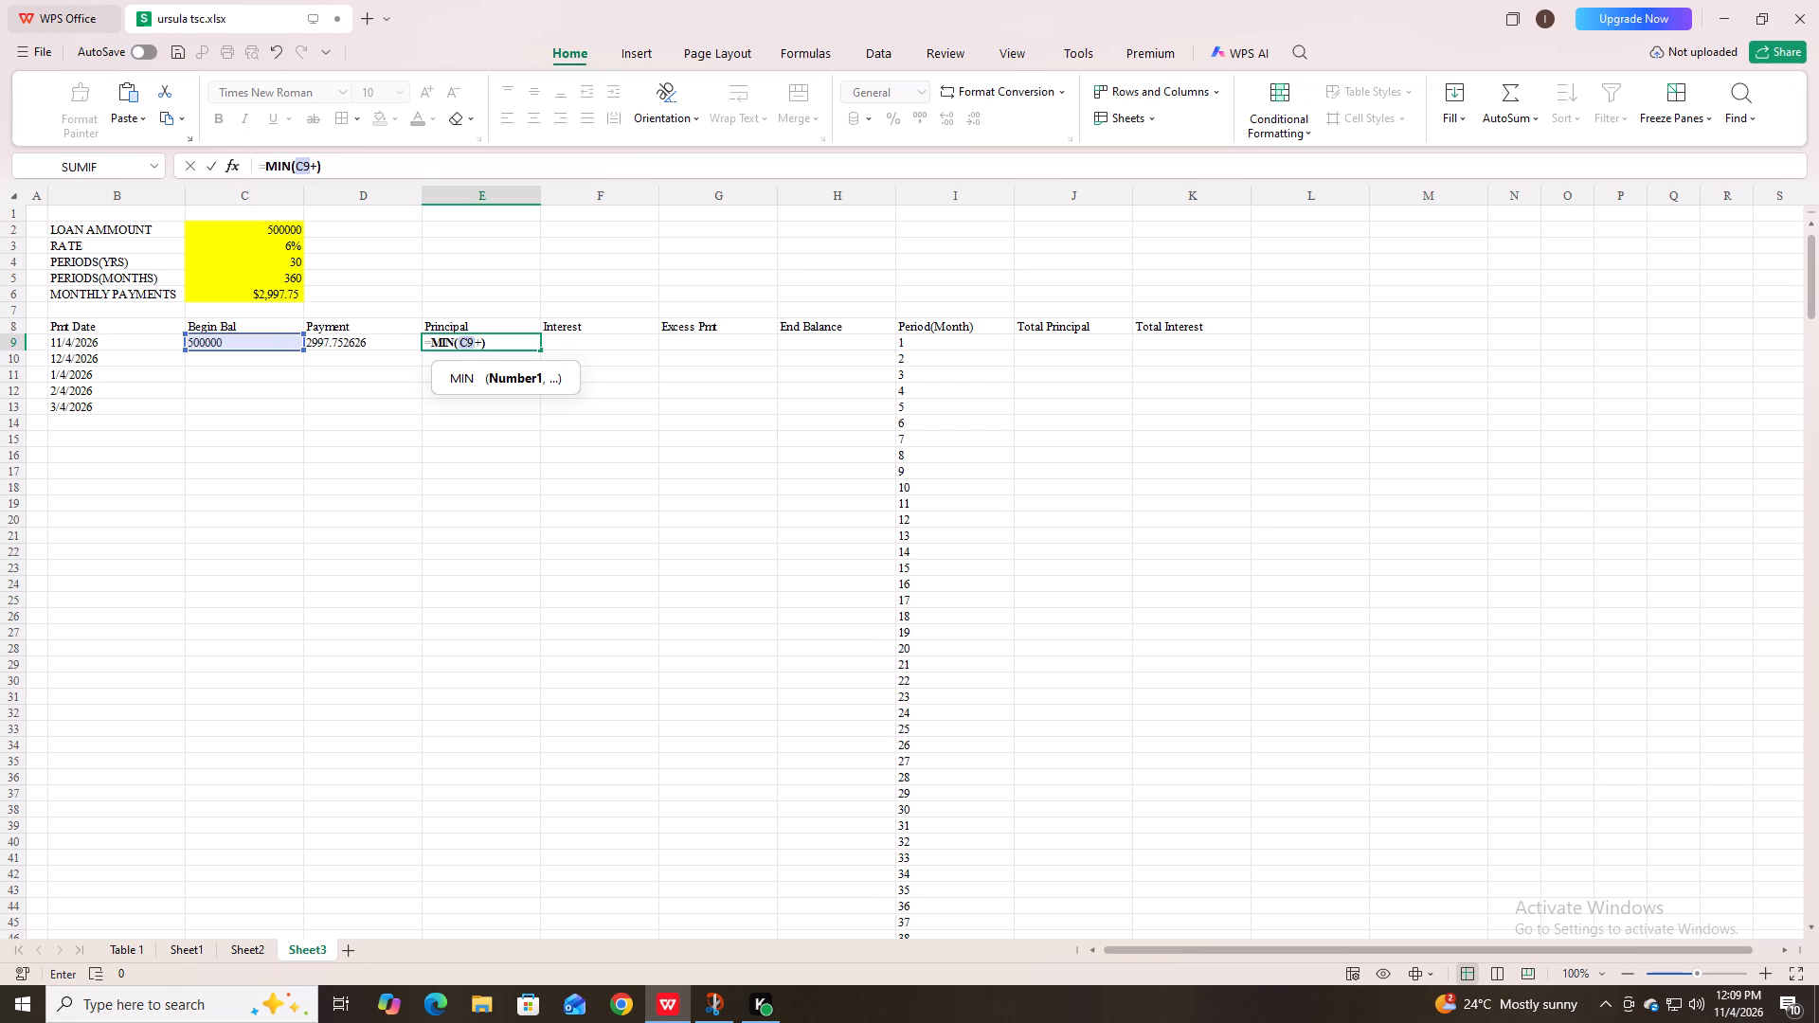
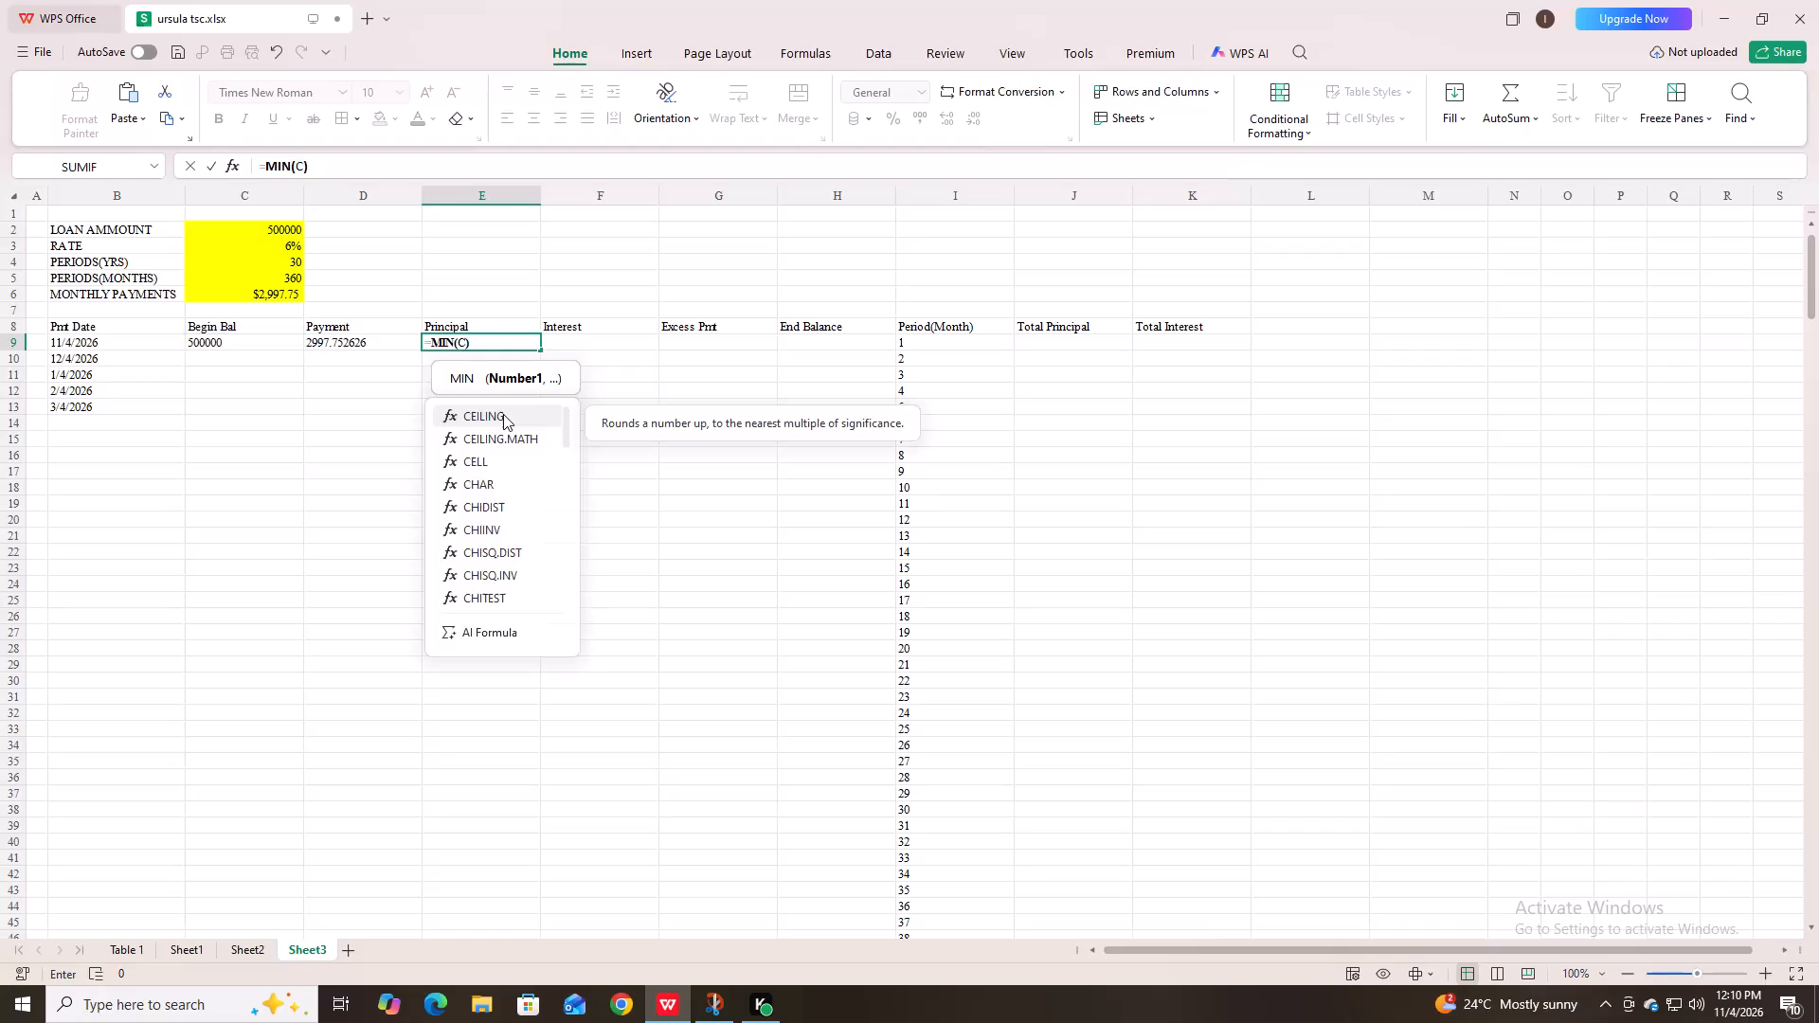
Clear the unfinished MIN formula from E9, the first Principal cell.
{"action": "key", "text": "BackSpace"}
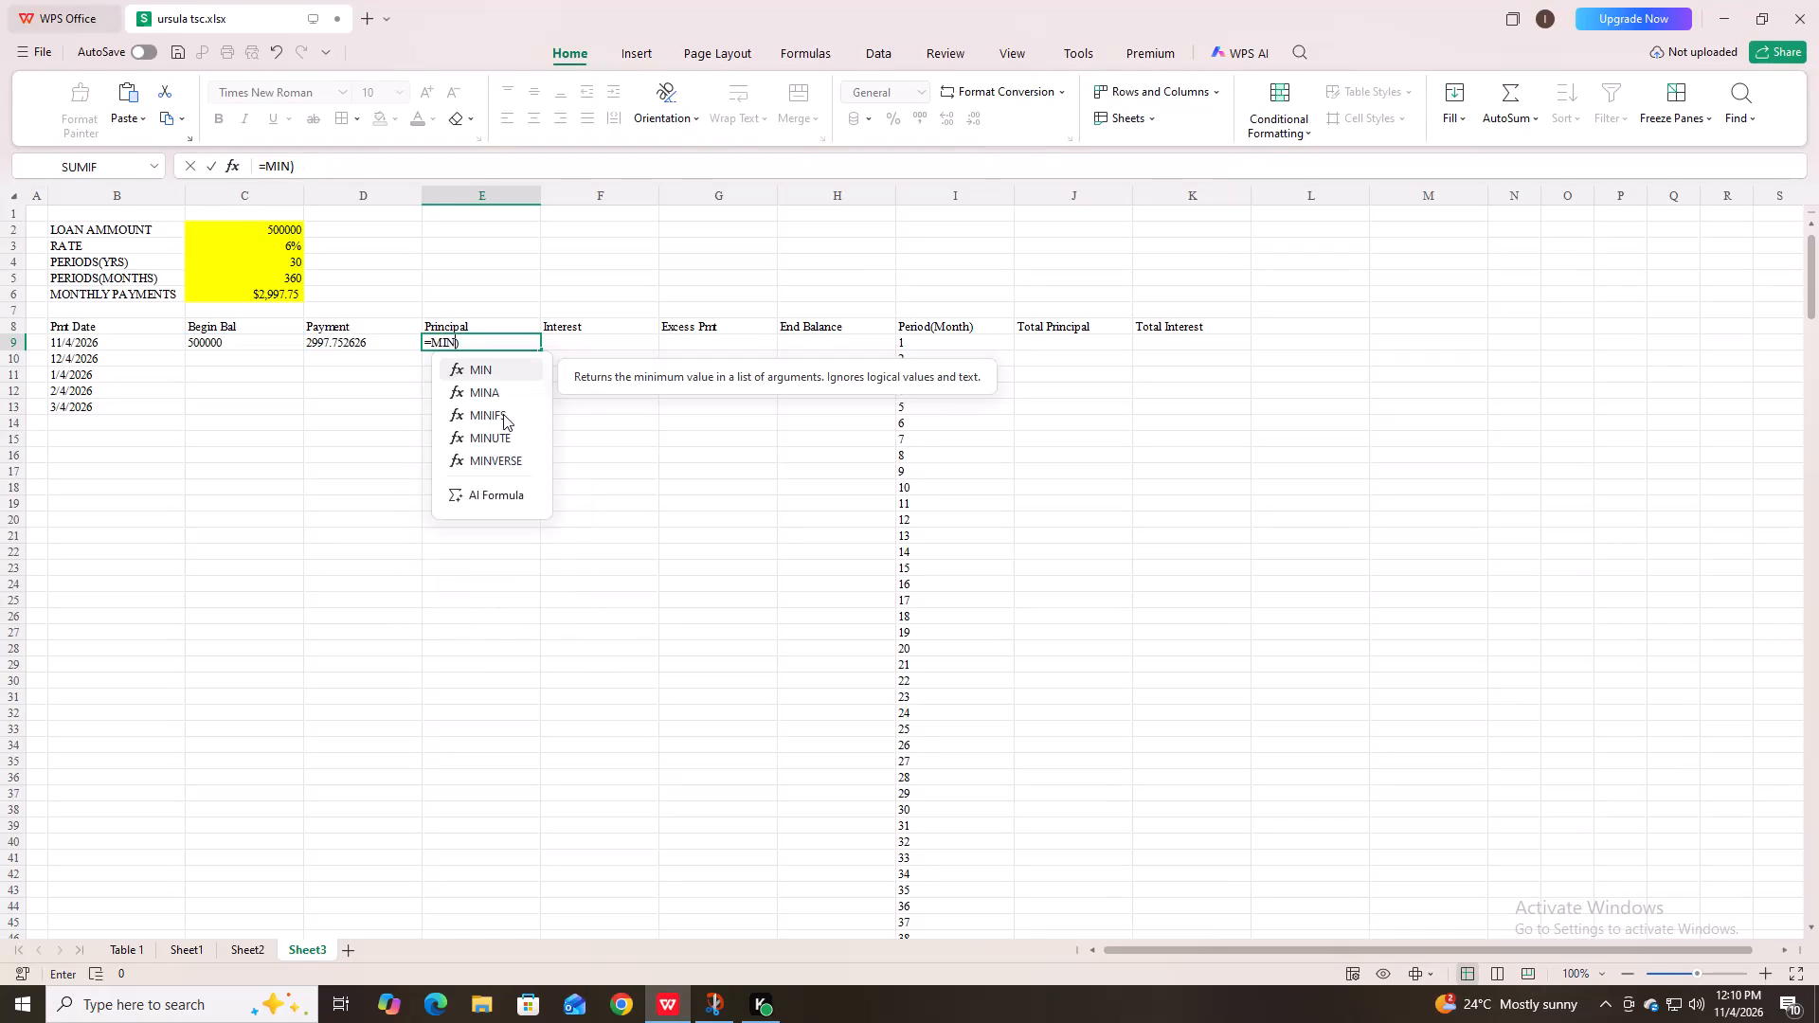
{"action": "key", "text": "BackSpace"}
{"action": "key", "text": "BackSpace"}
{"action": "key", "text": "BackSpace"}
{"action": "key", "text": "BackSpace"}
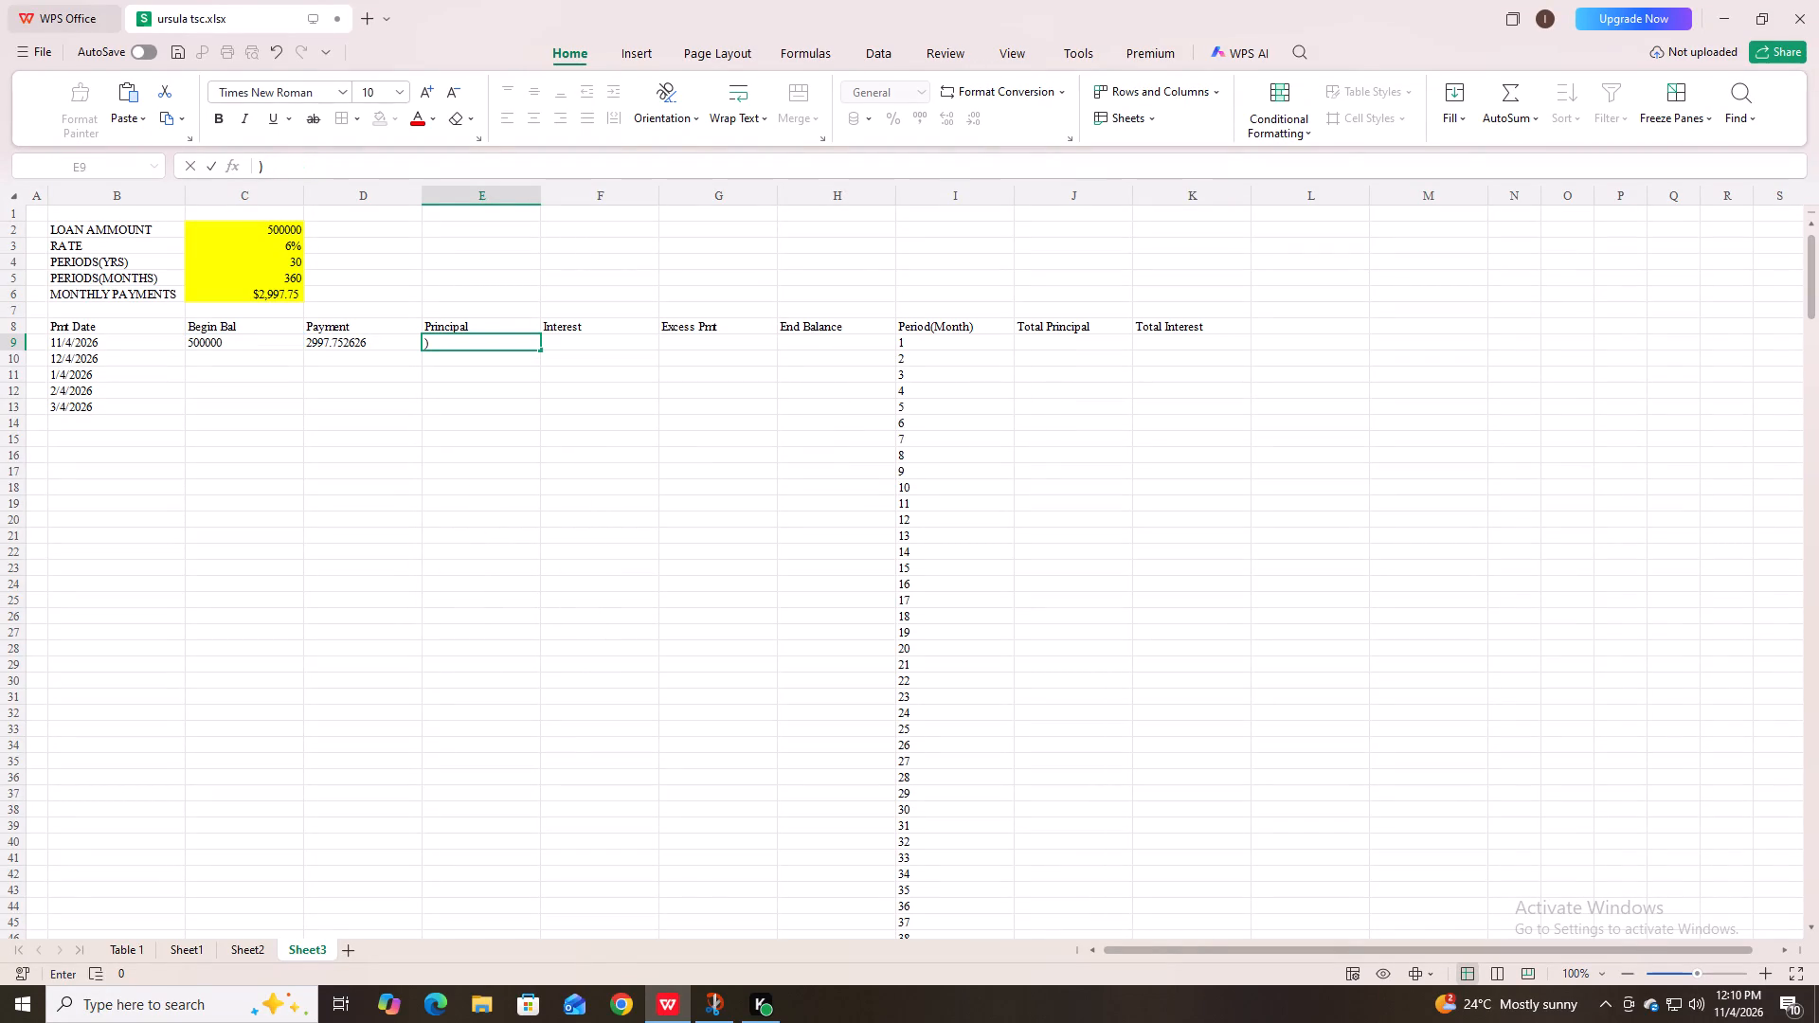
{"action": "left_click", "coordinate": [435, 340]}
{"action": "key", "text": "BackSpace"}
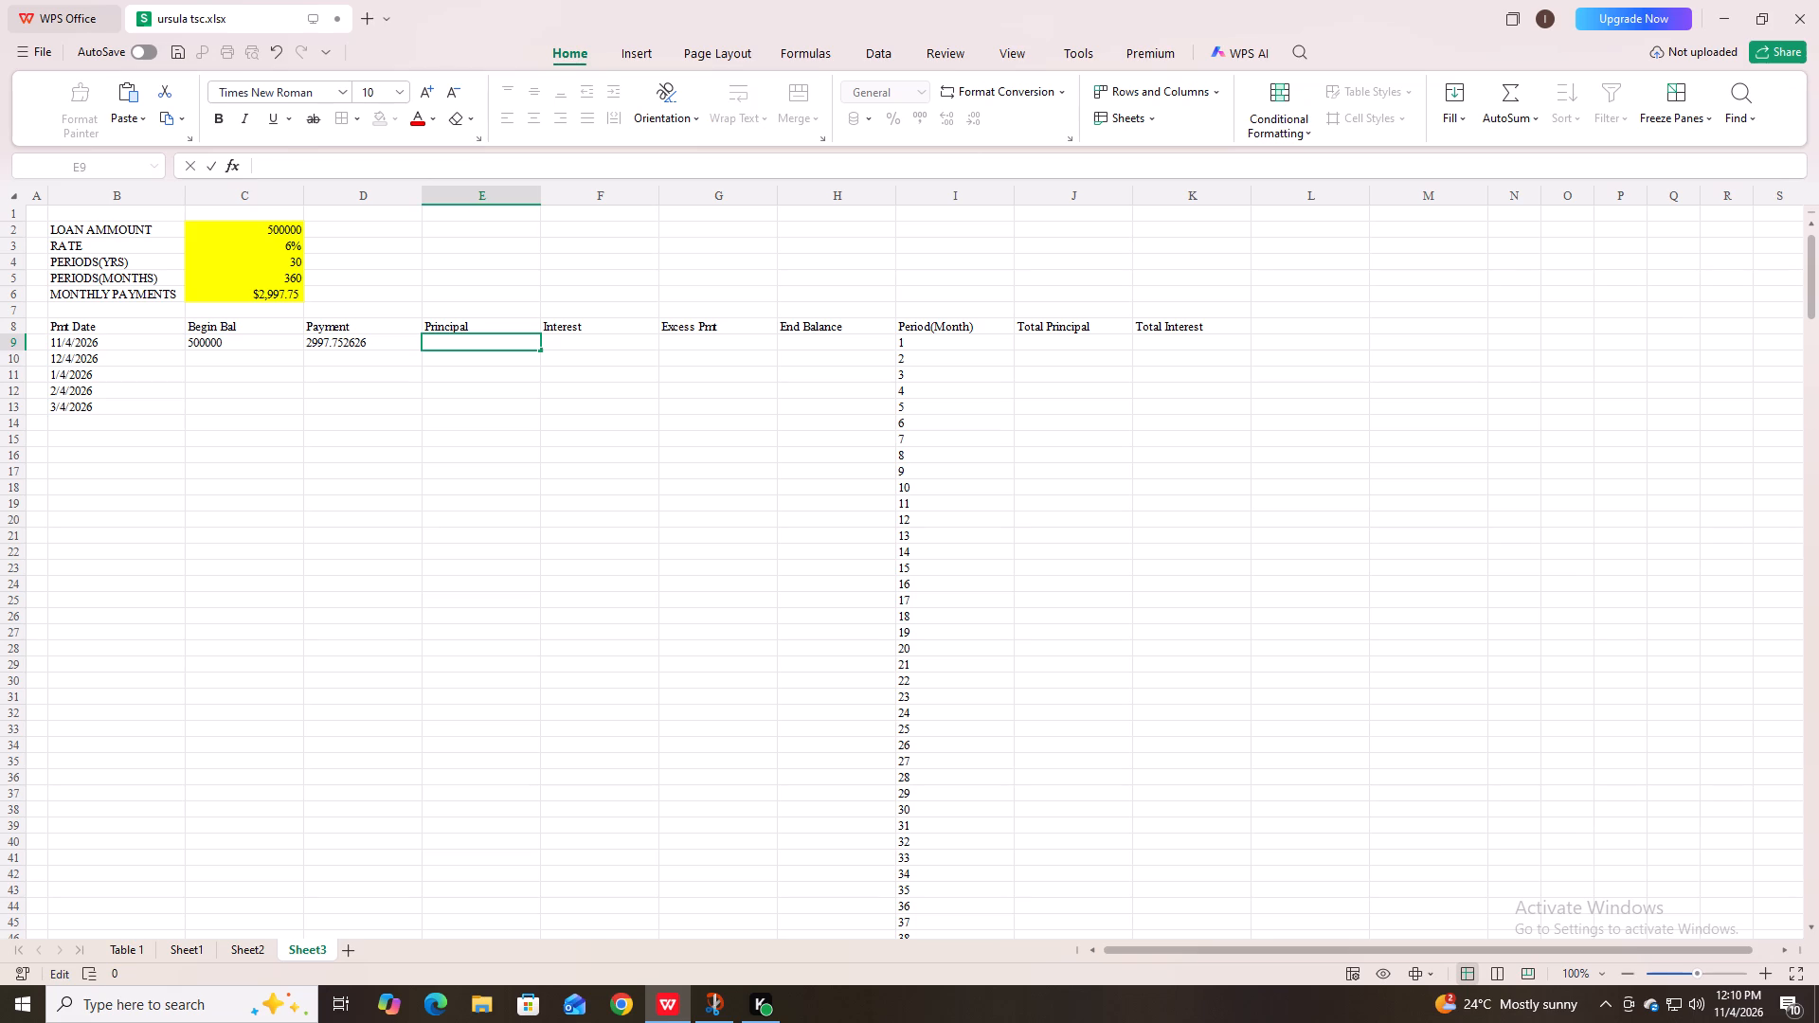
{"action": "left_click", "coordinate": [233, 356]}
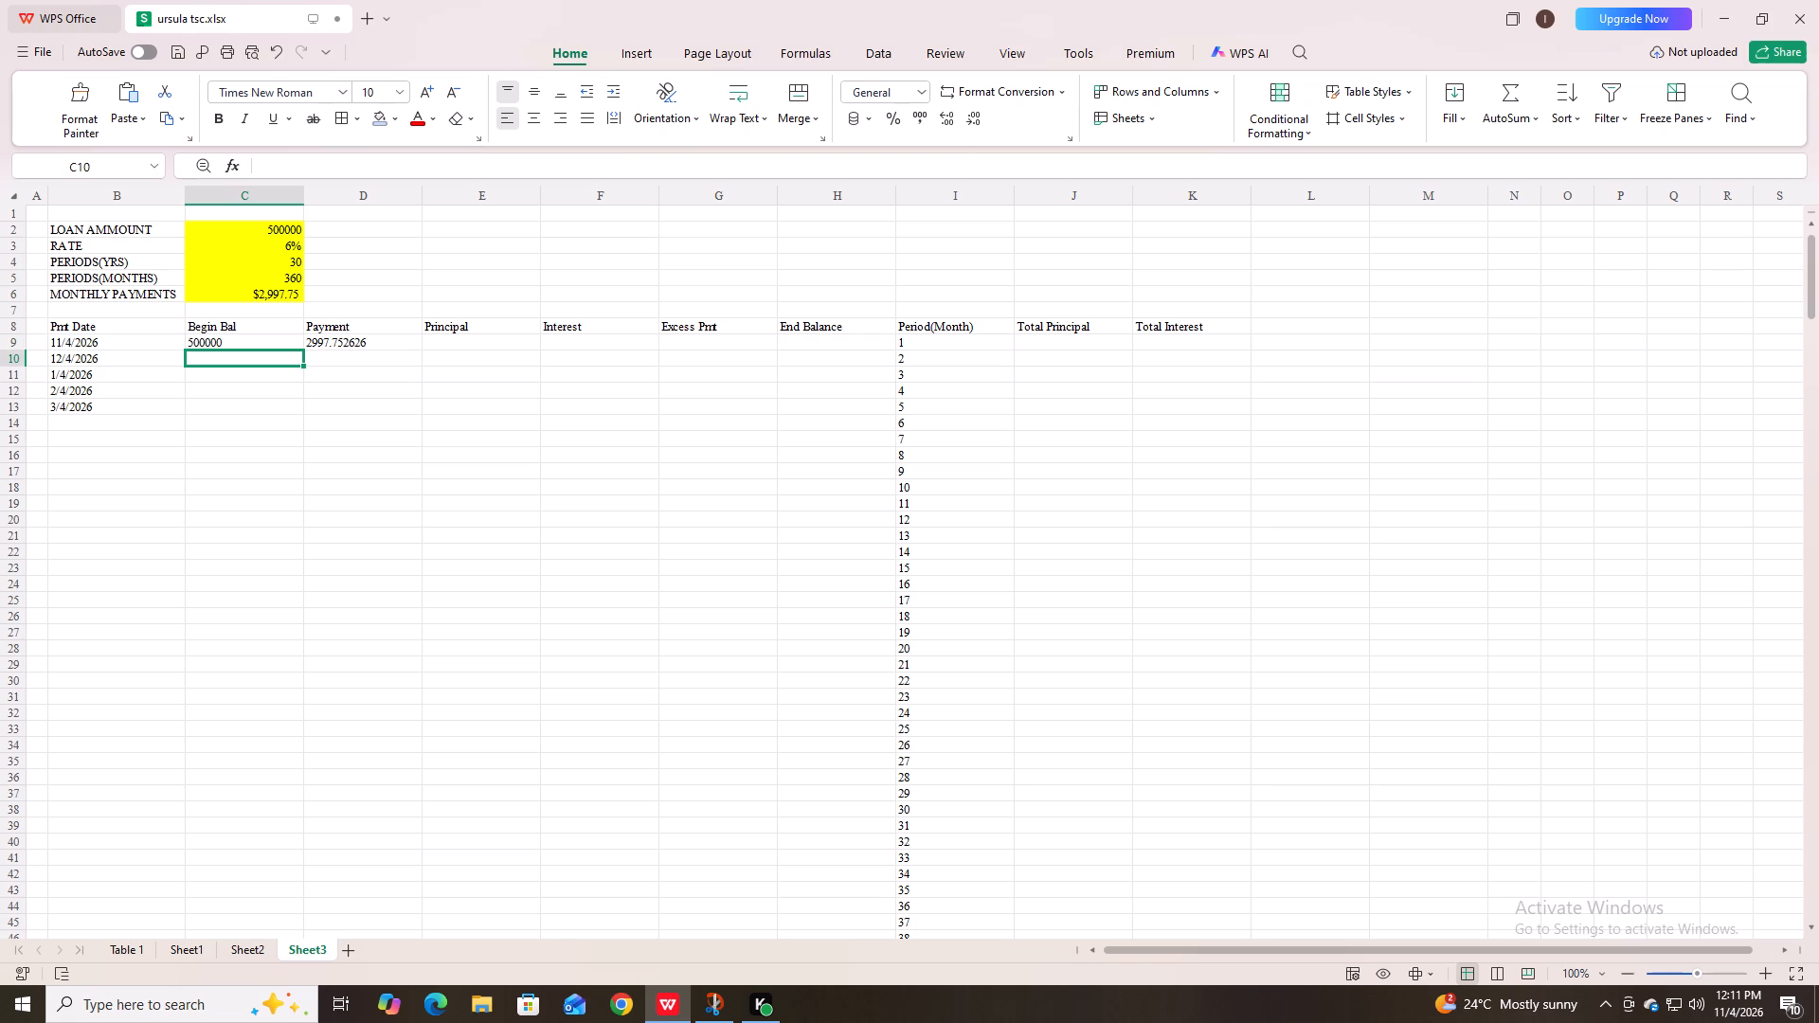
Enter the formula =C2 in H9, the first End Balance cell, to reference the loan amount.
{"action": "left_click", "coordinate": [819, 340]}
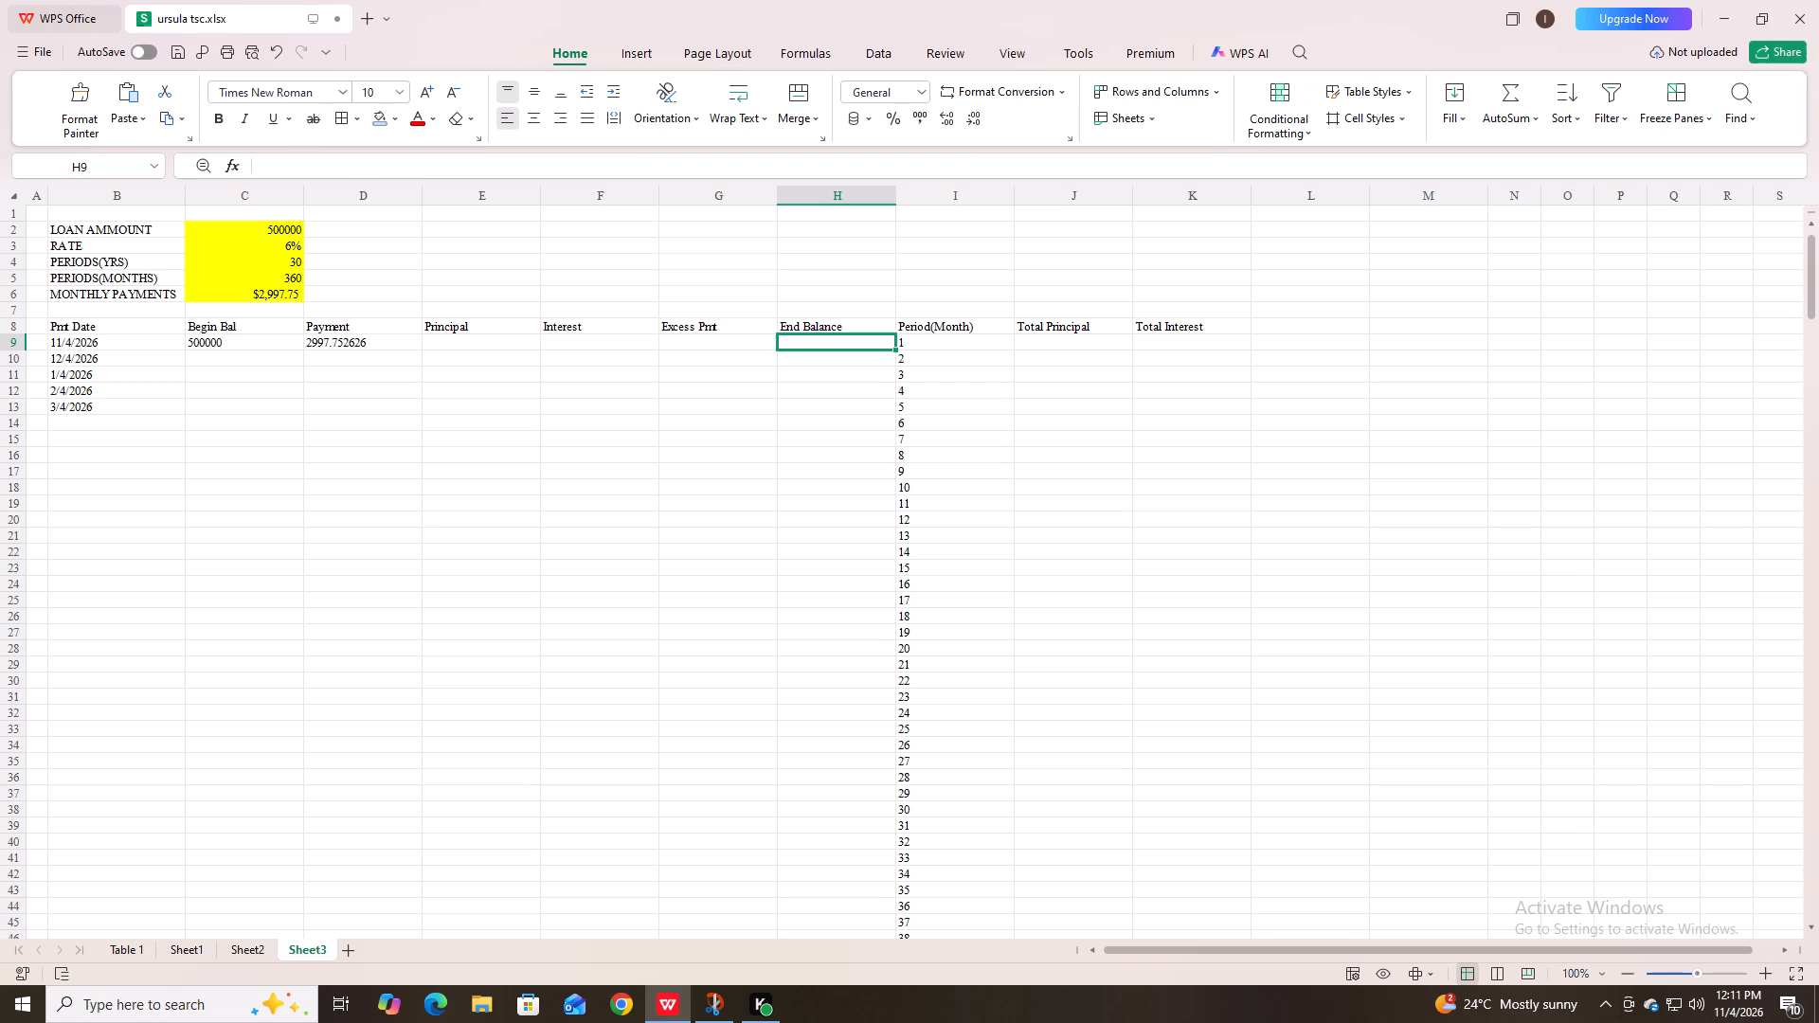
{"action": "key", "text": "equal"}
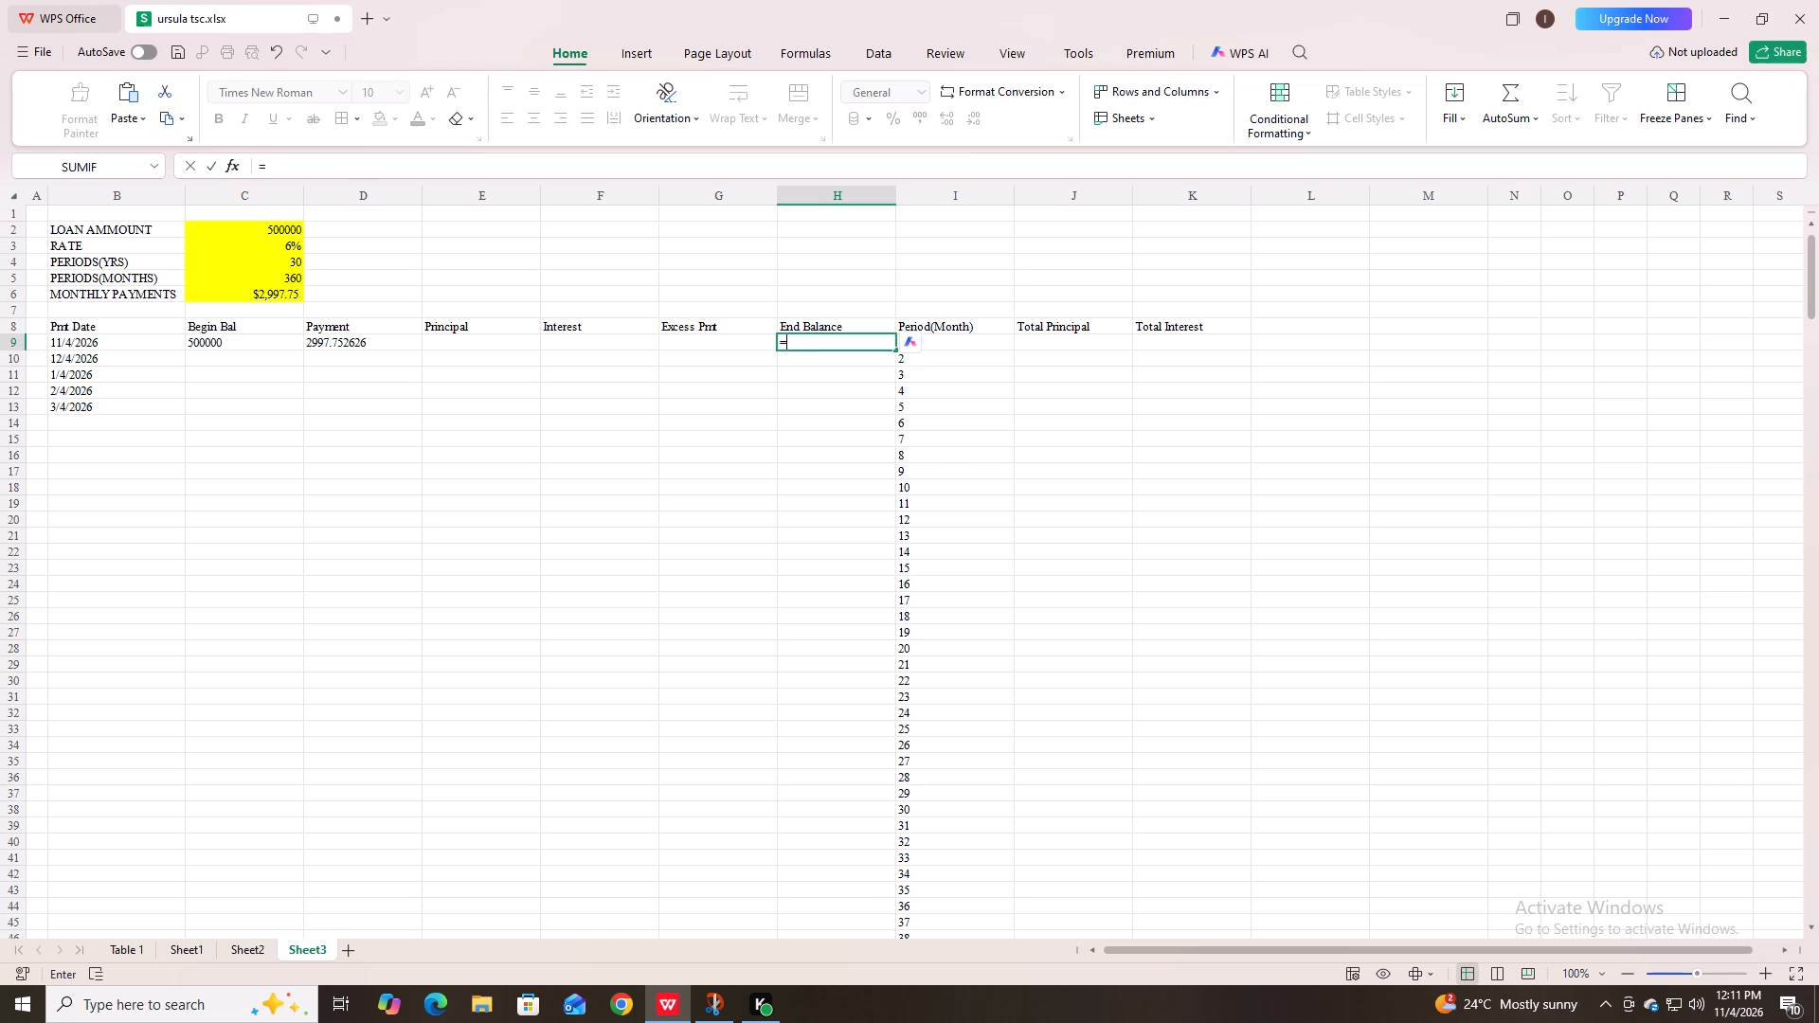
{"action": "key", "text": "c"}
{"action": "key", "text": "2"}
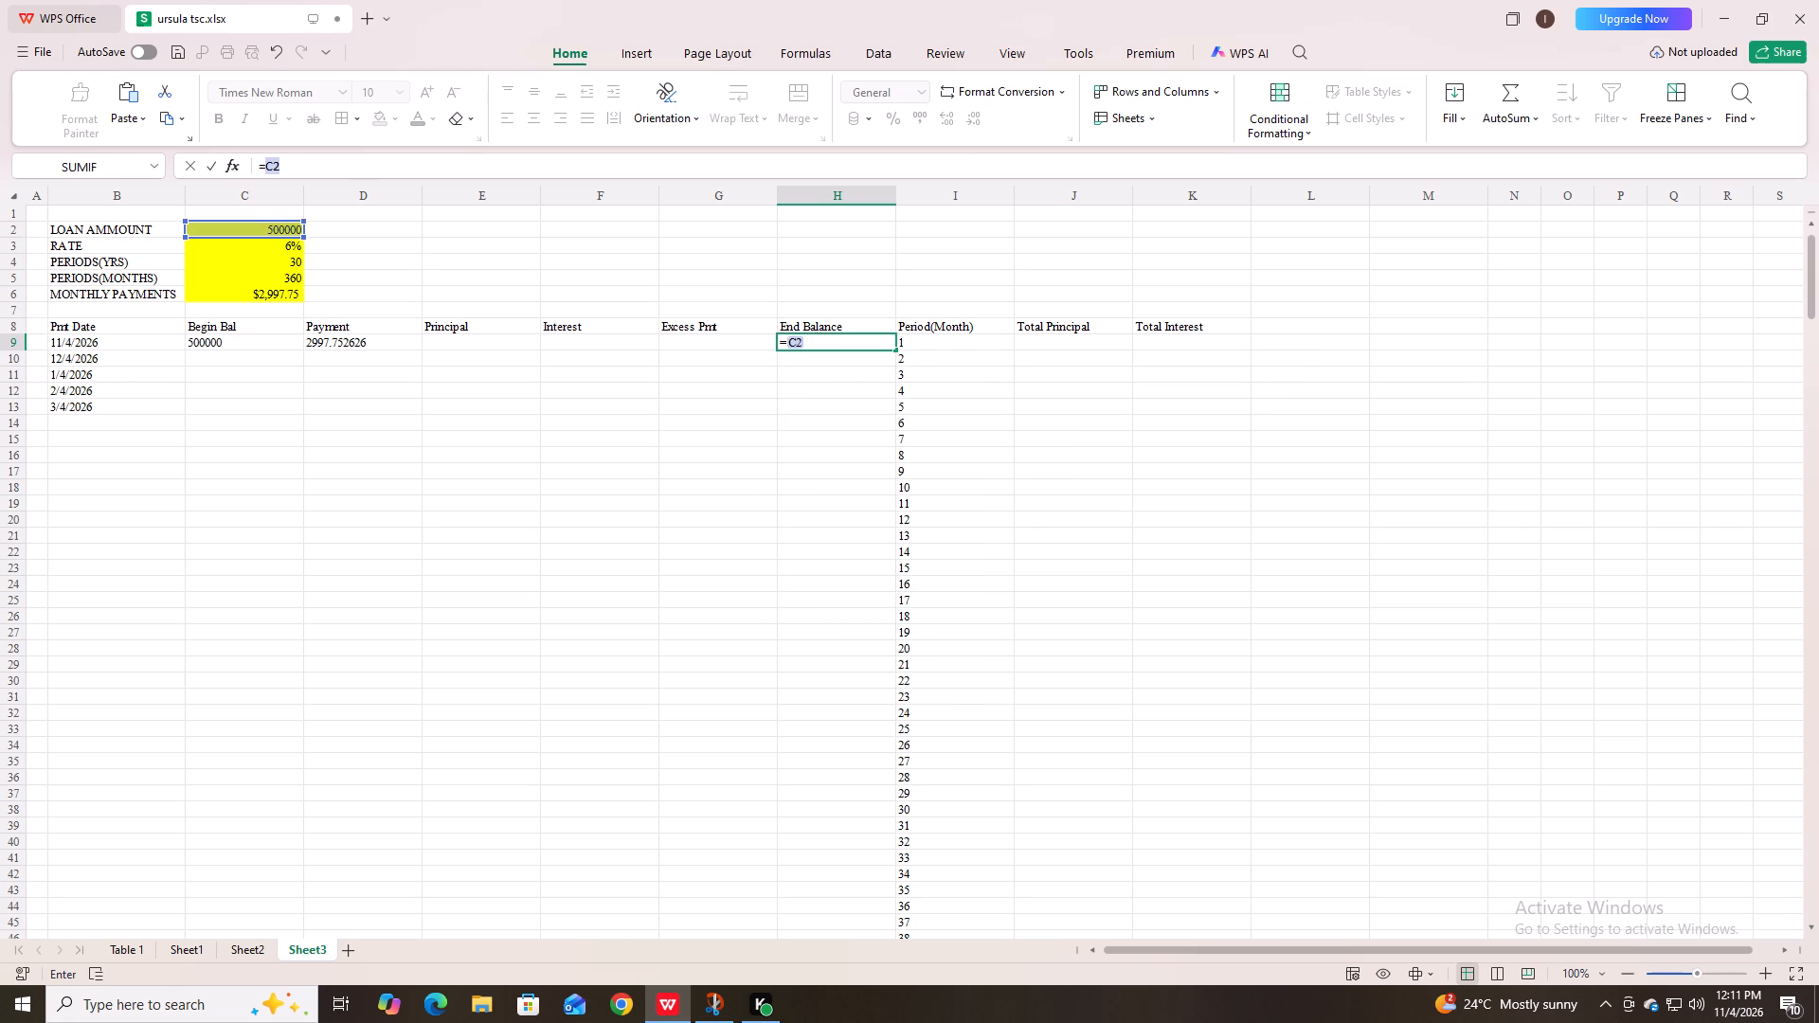
{"action": "key", "text": "Return"}
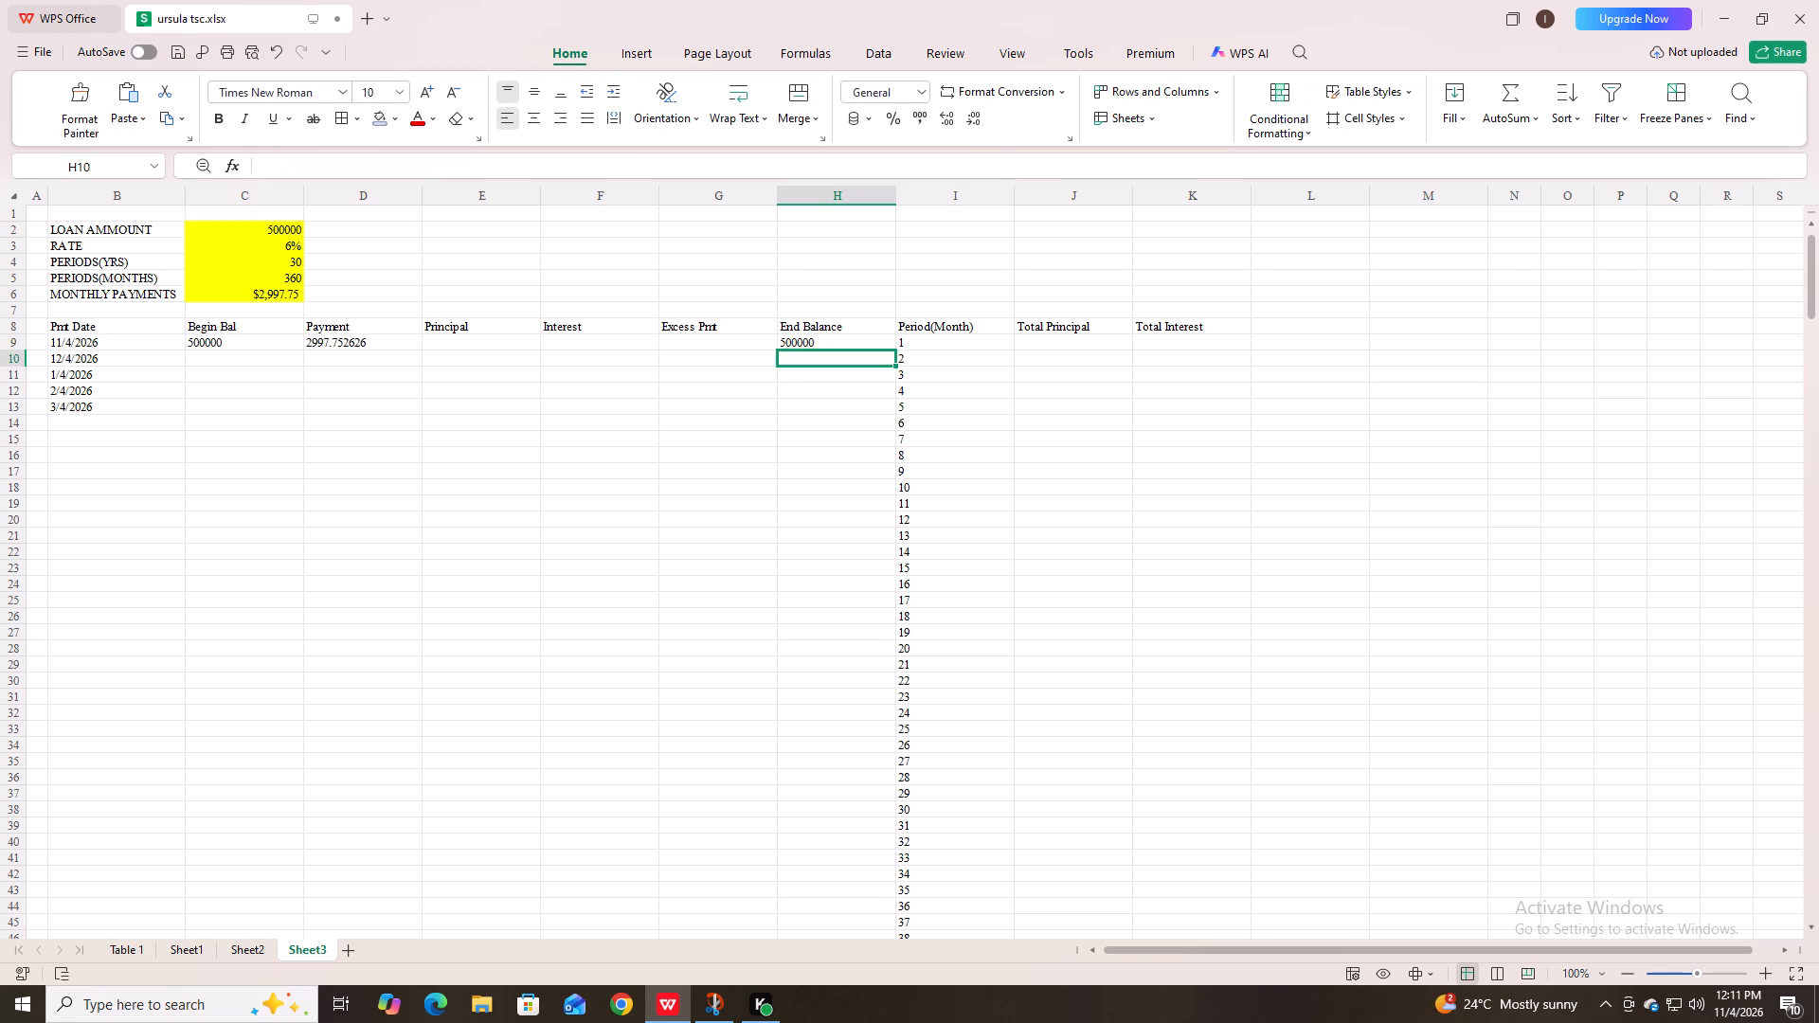
Start a MIN formula in C10, the second Begin Bal cell, with C10 beginning its first argument.
{"action": "left_click", "coordinate": [193, 361]}
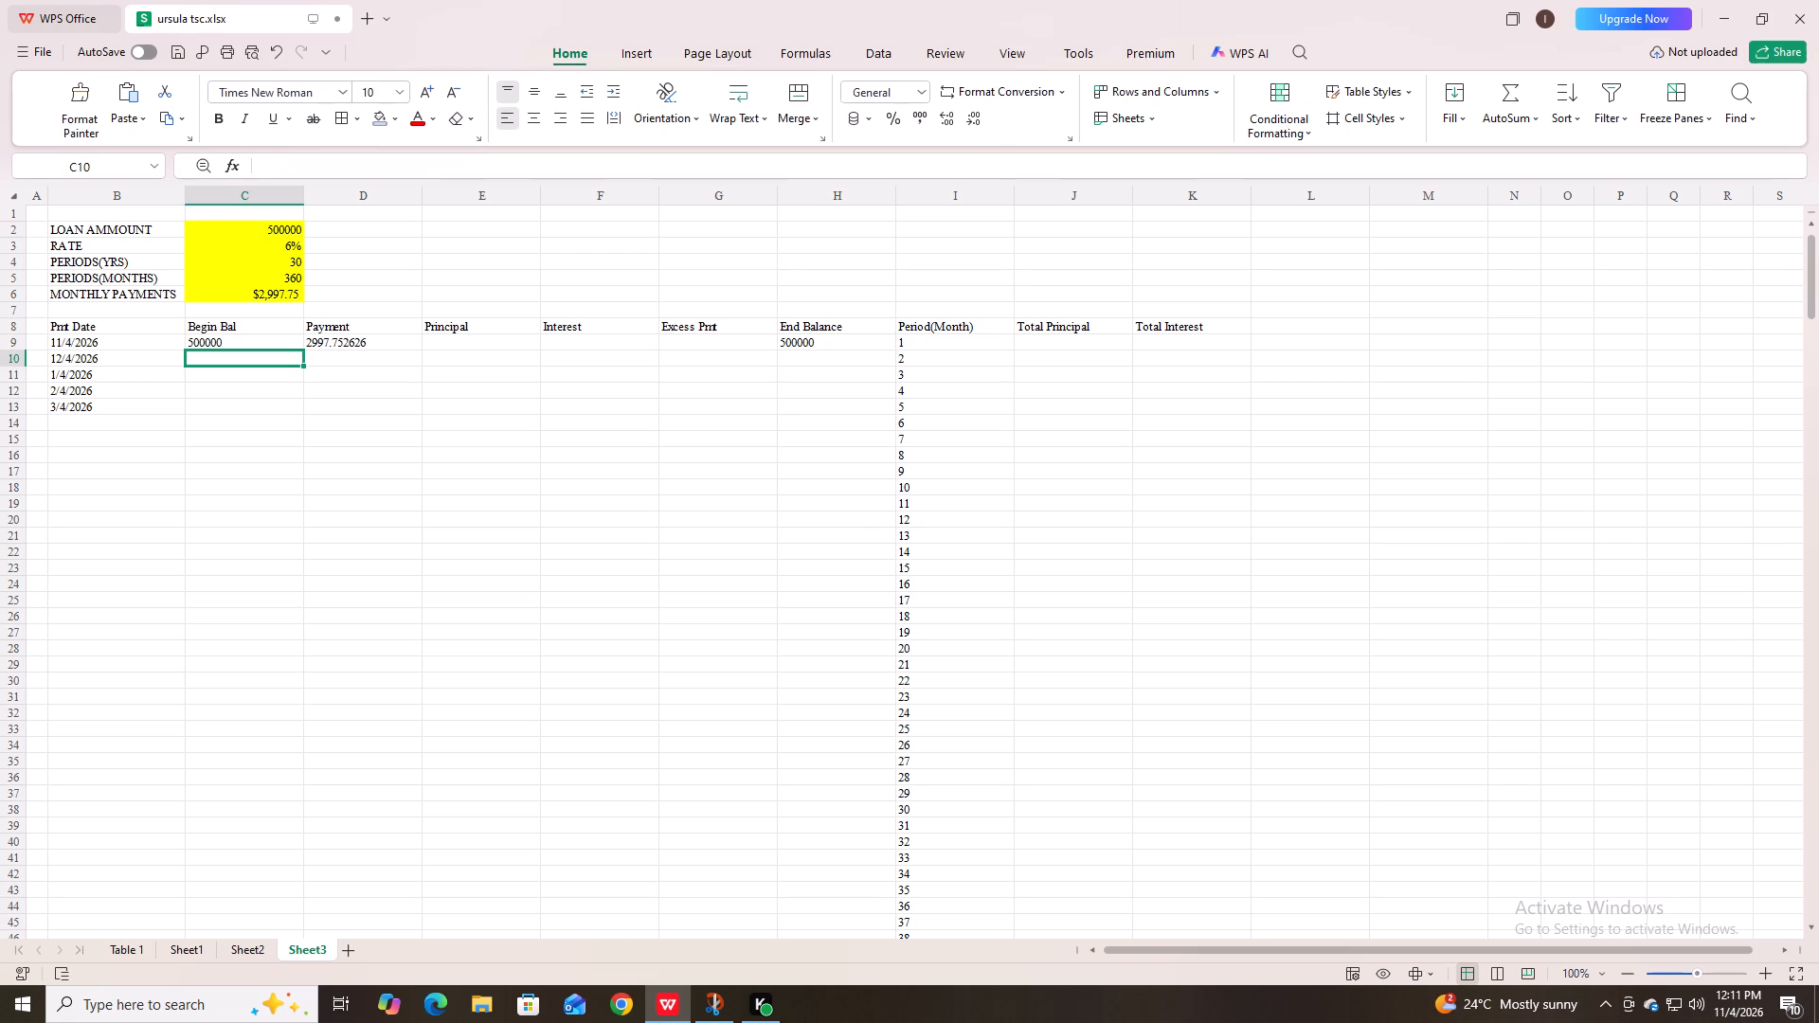
{"action": "key", "text": "equal"}
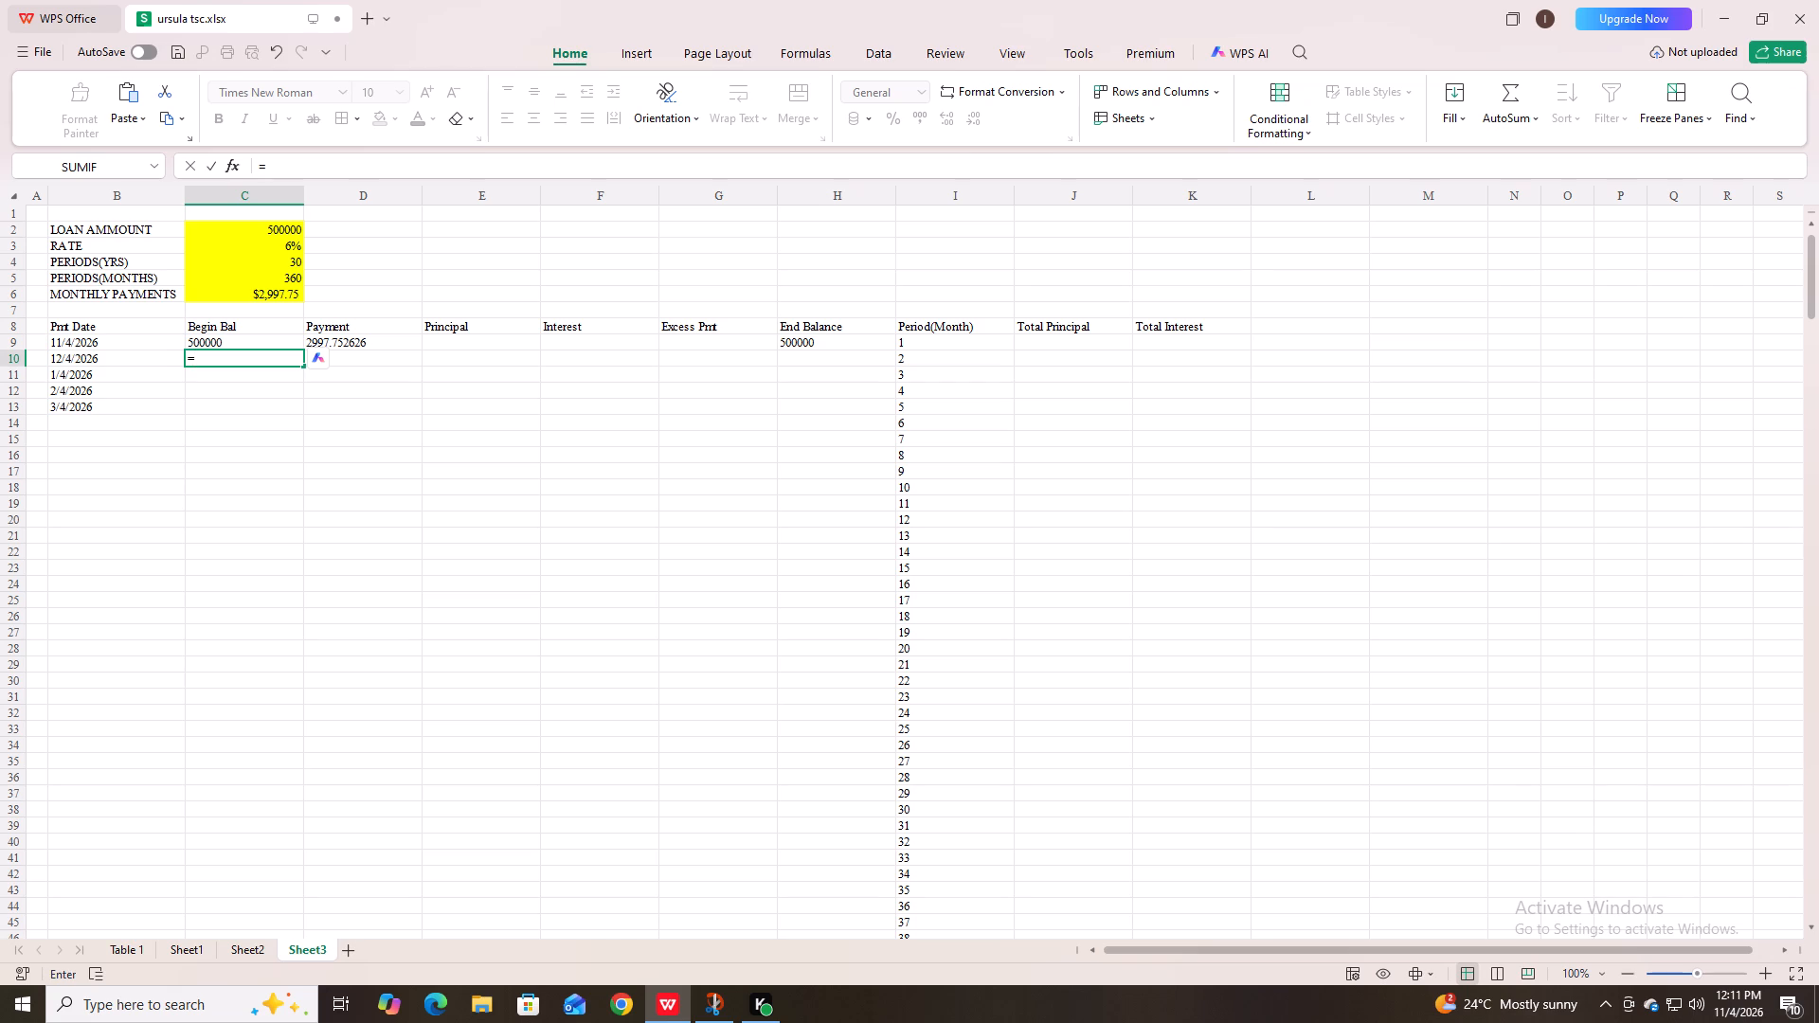
{"action": "type", "text": "MI"}
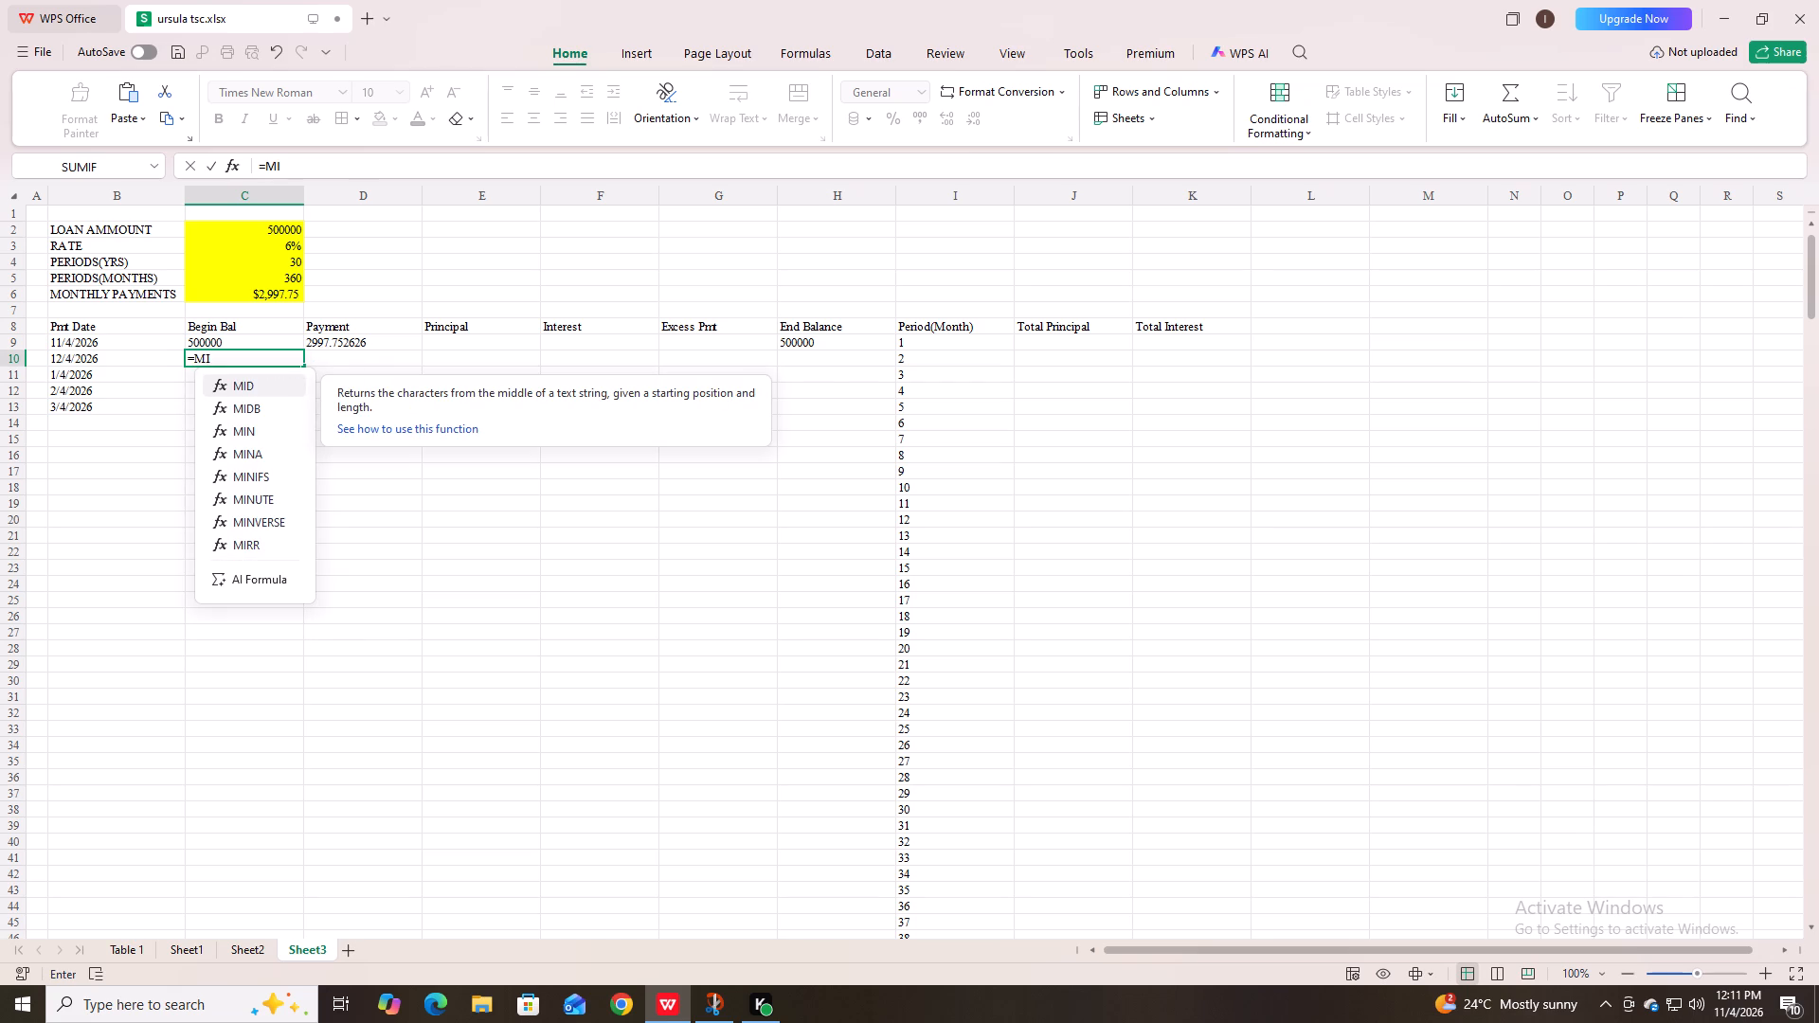
{"action": "left_click", "coordinate": [245, 433]}
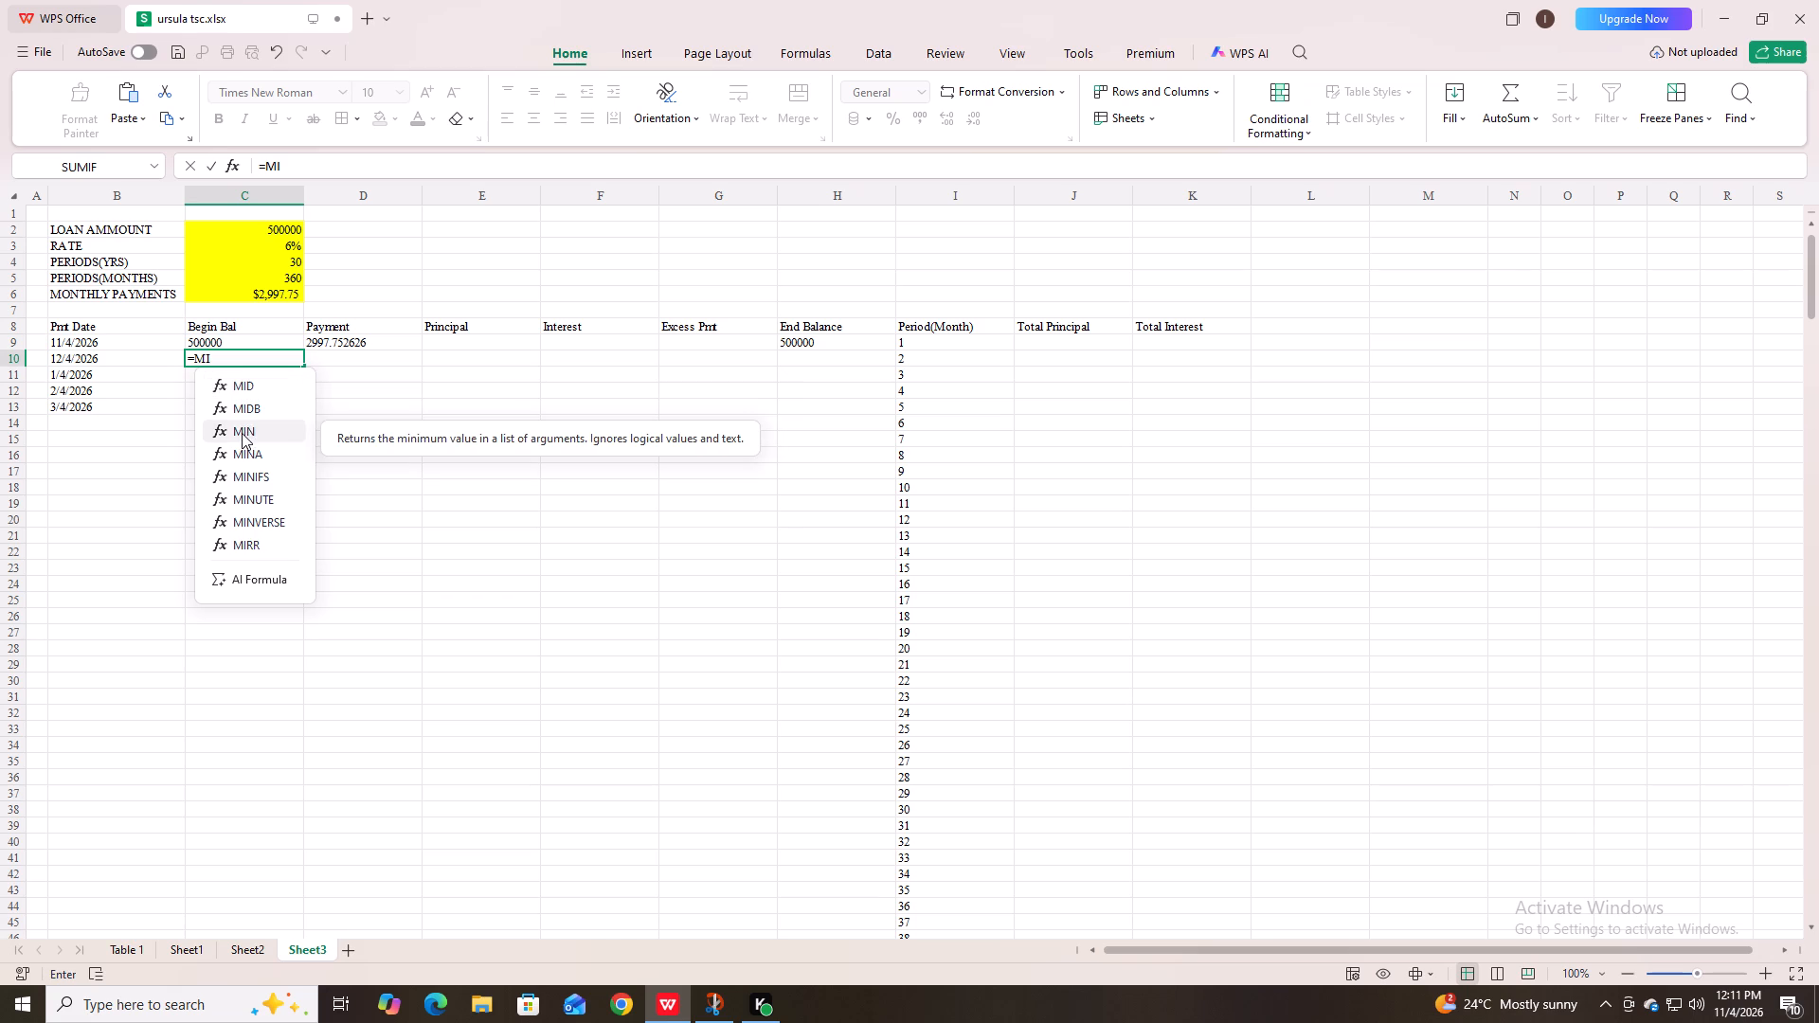
{"action": "left_click", "coordinate": [238, 429]}
{"action": "left_click", "coordinate": [243, 430]}
{"action": "left_click", "coordinate": [248, 436]}
{"action": "left_click", "coordinate": [248, 436]}
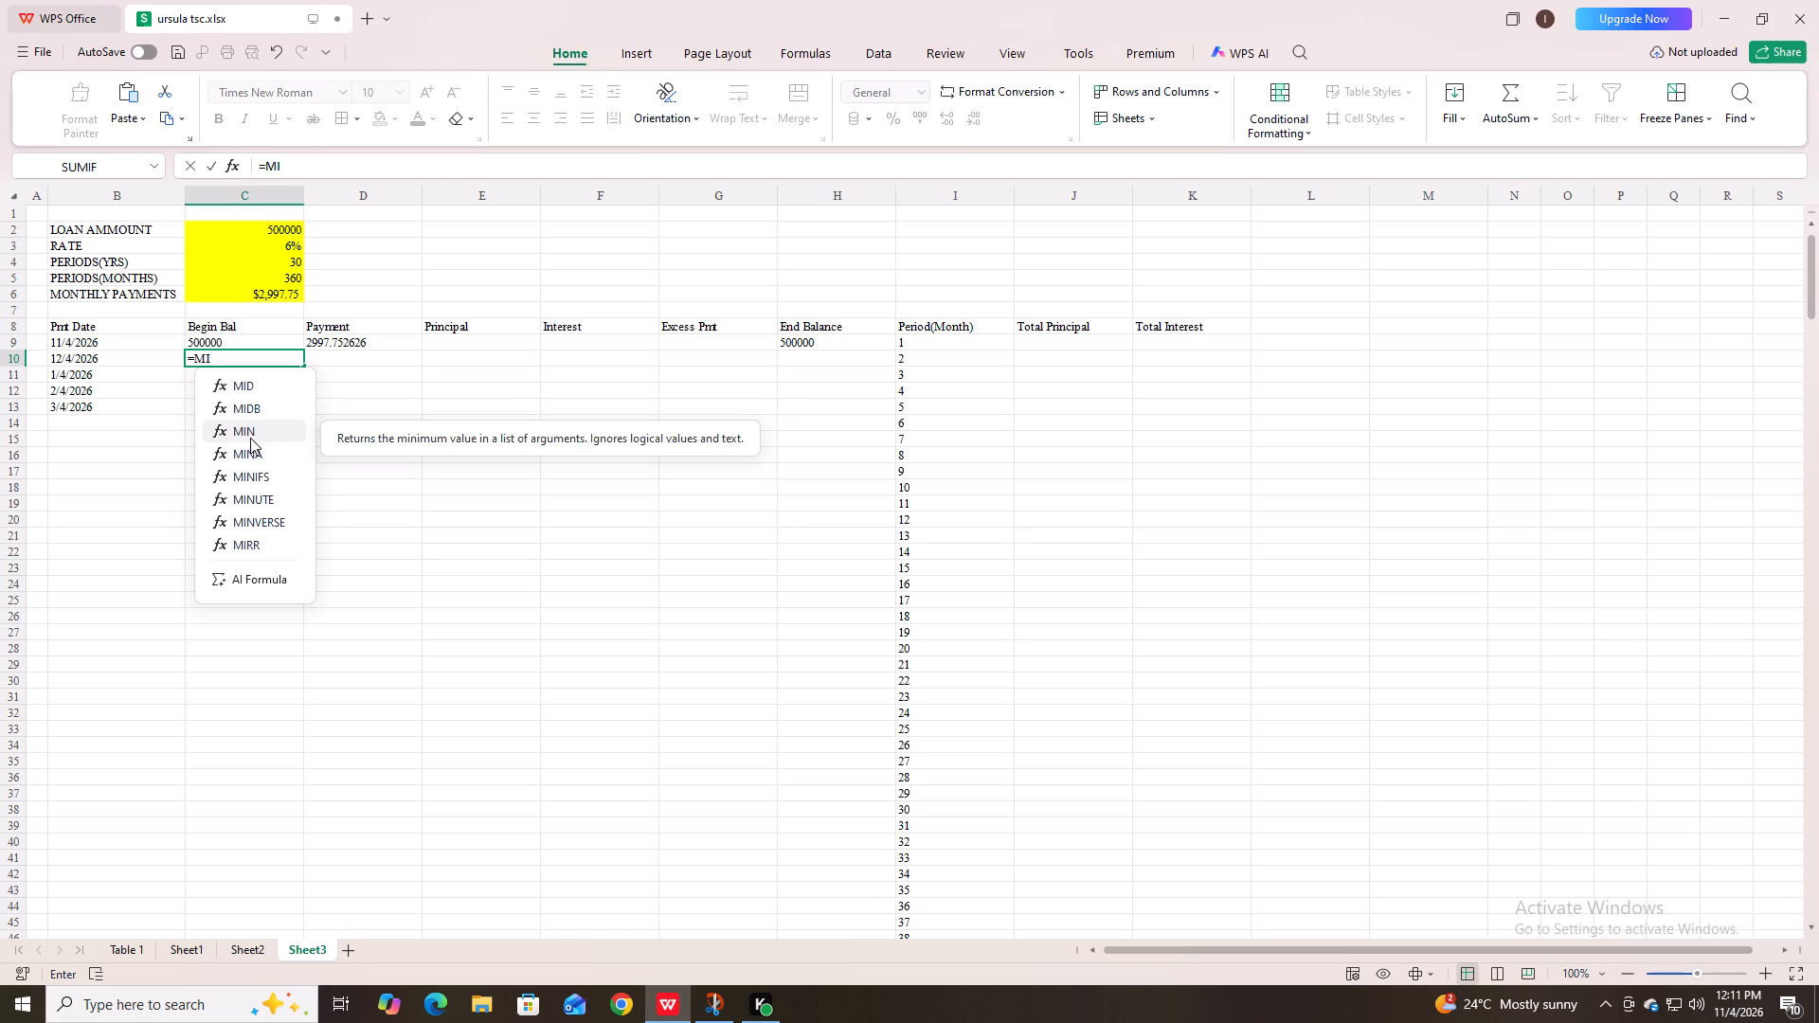
{"action": "double_click", "coordinate": [257, 434]}
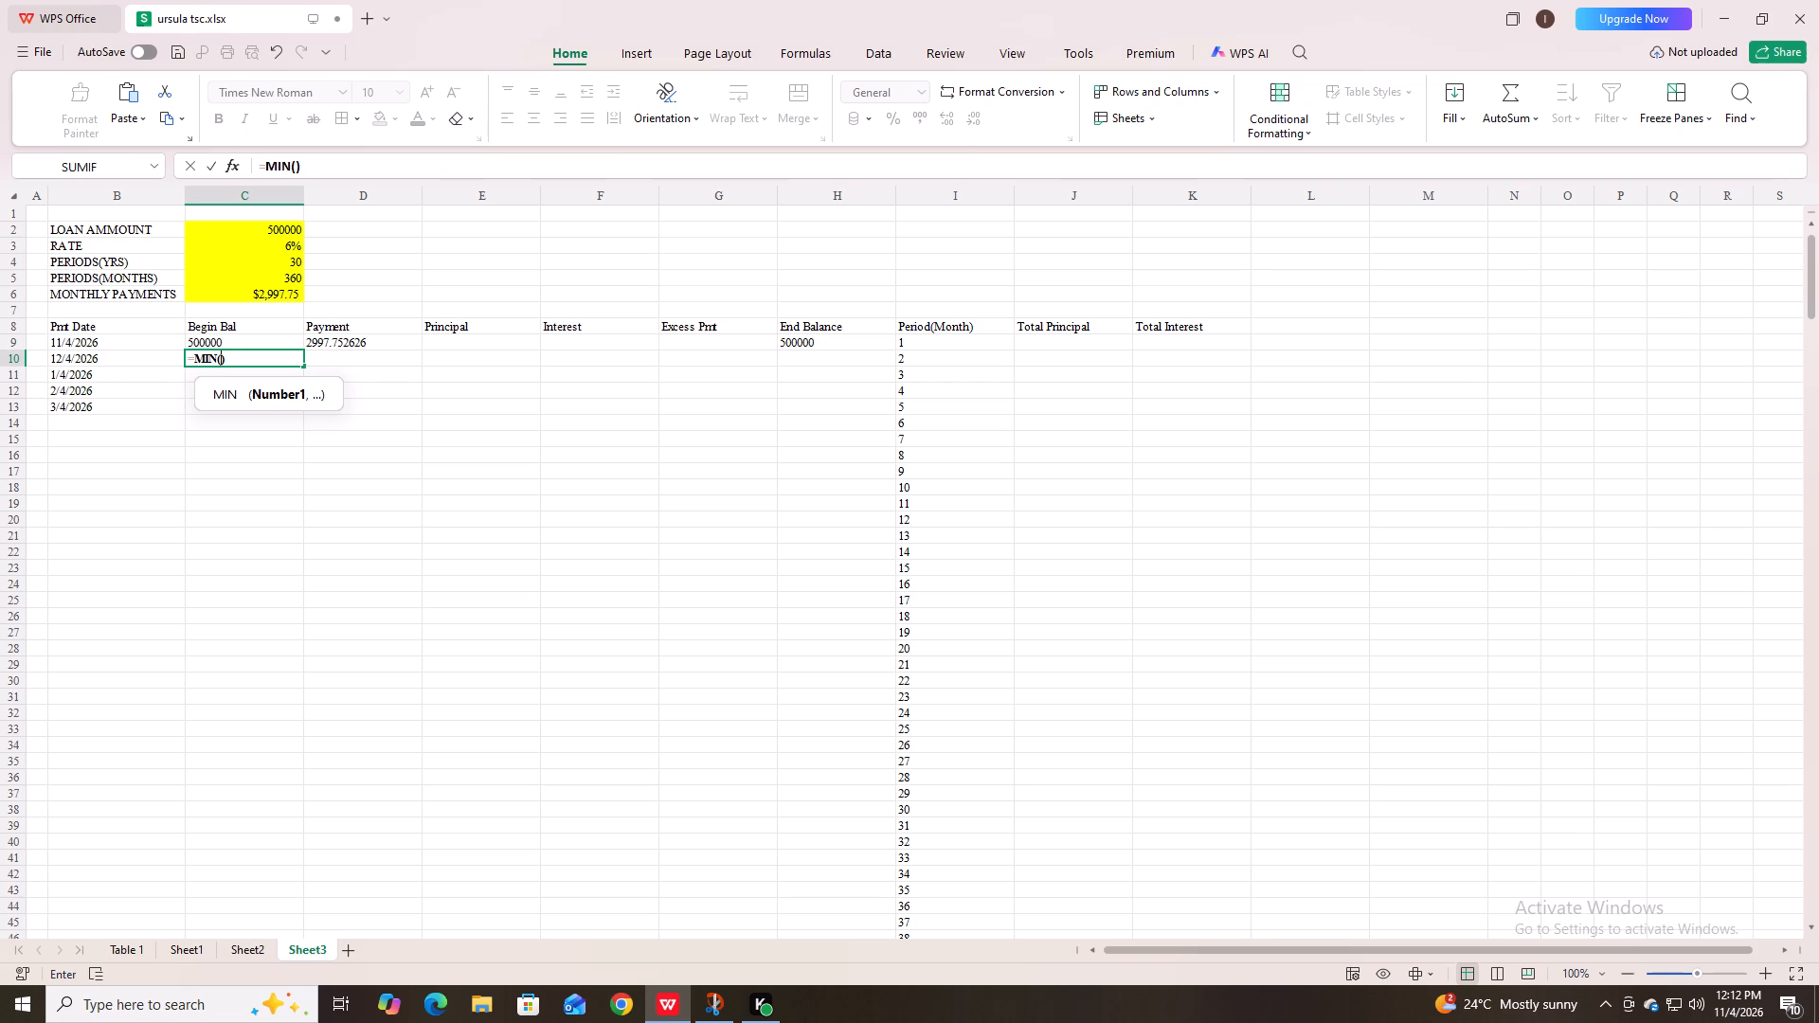
{"action": "key", "text": "c"}
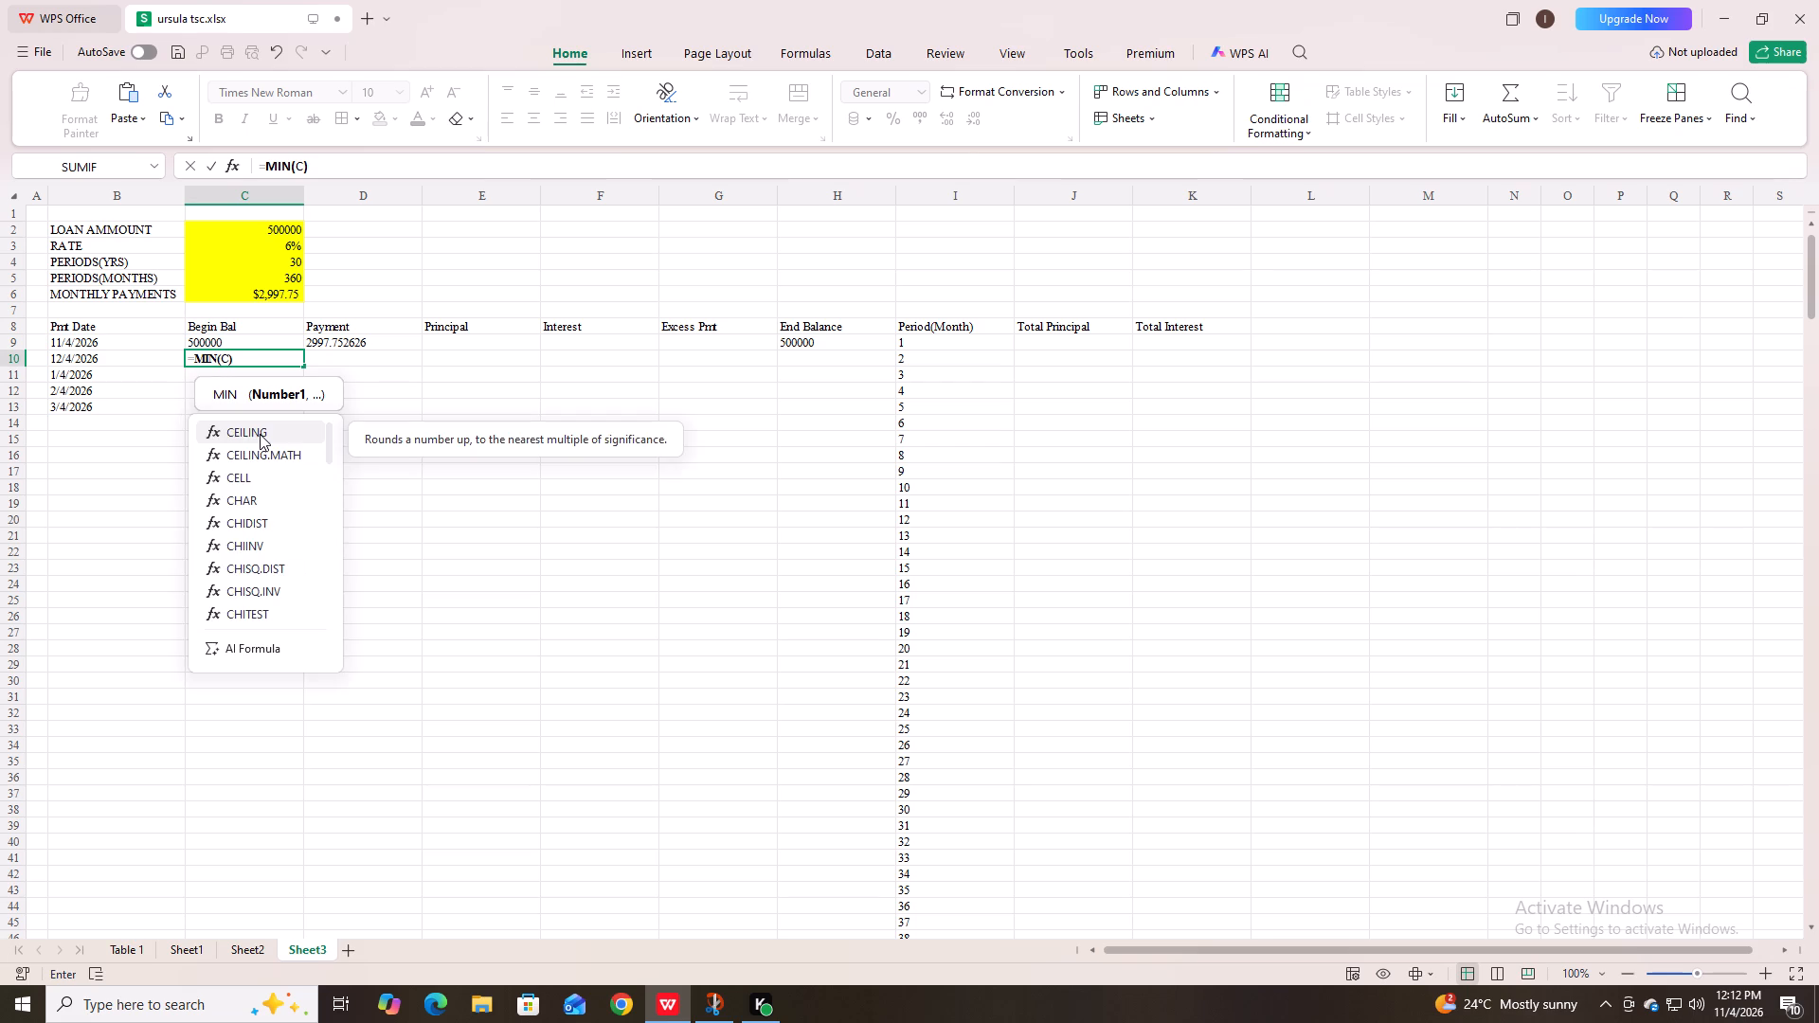
{"action": "key", "text": "1"}
{"action": "key", "text": "0"}
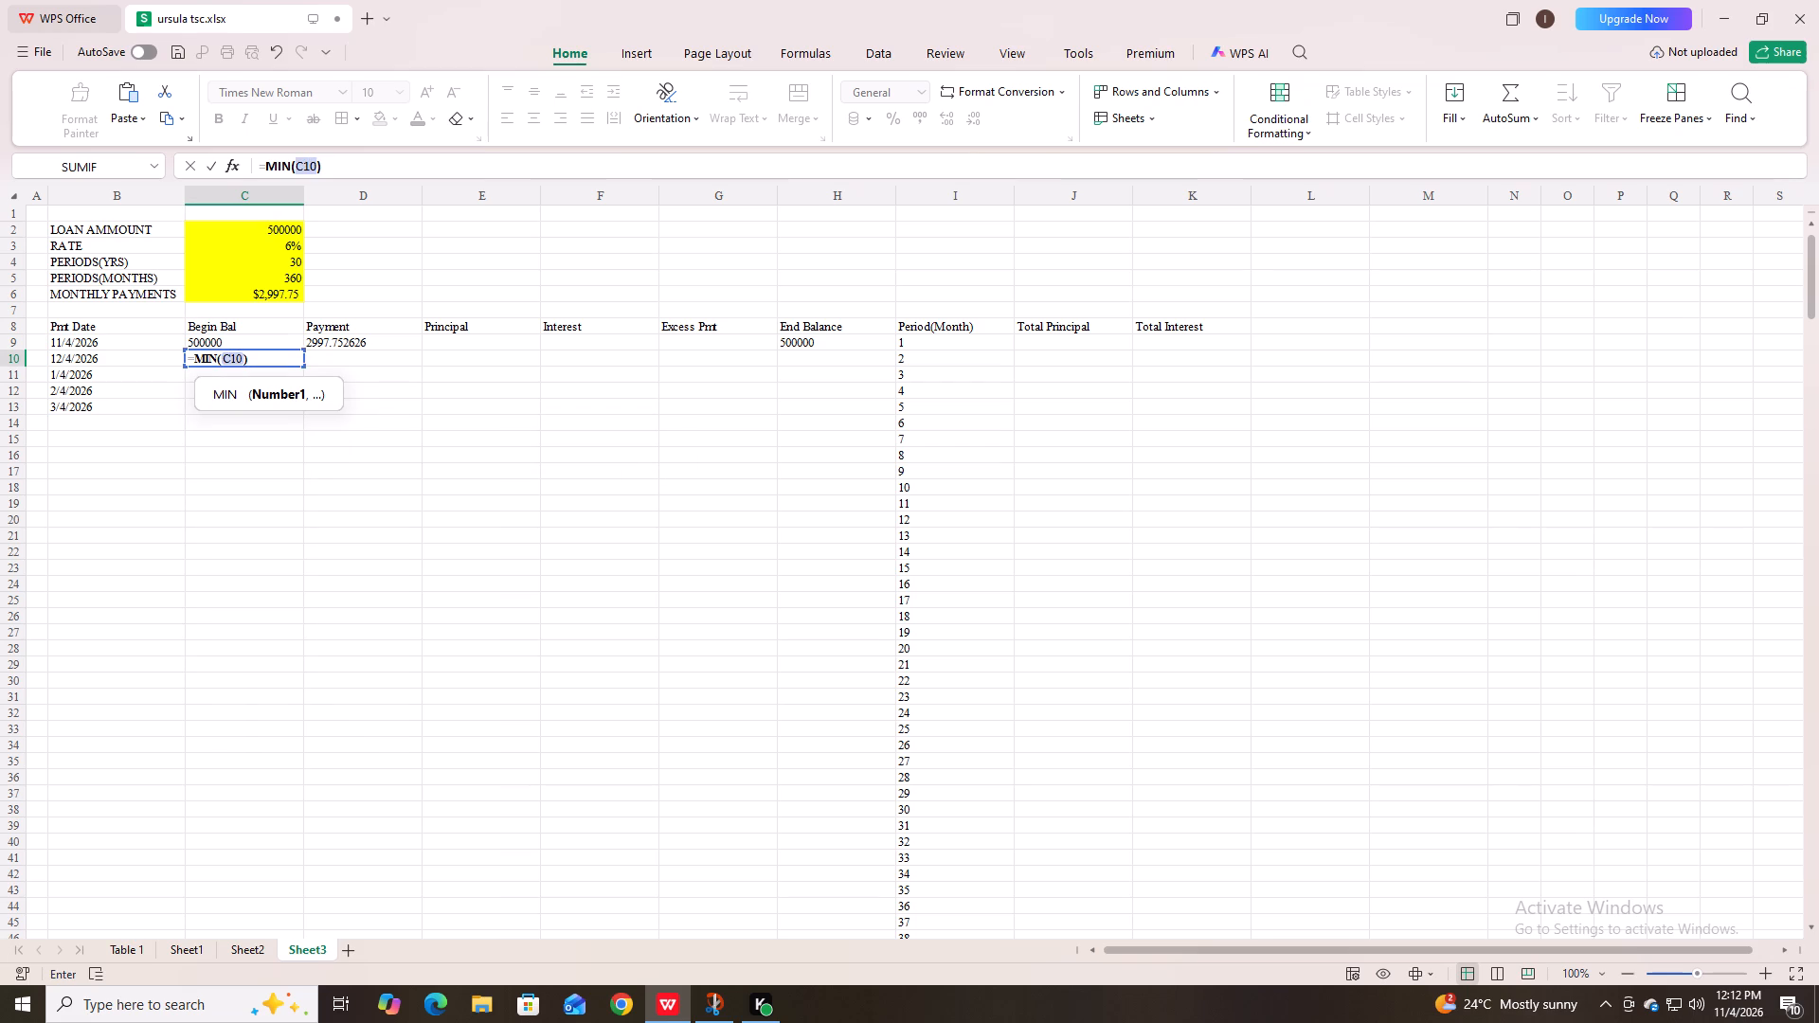
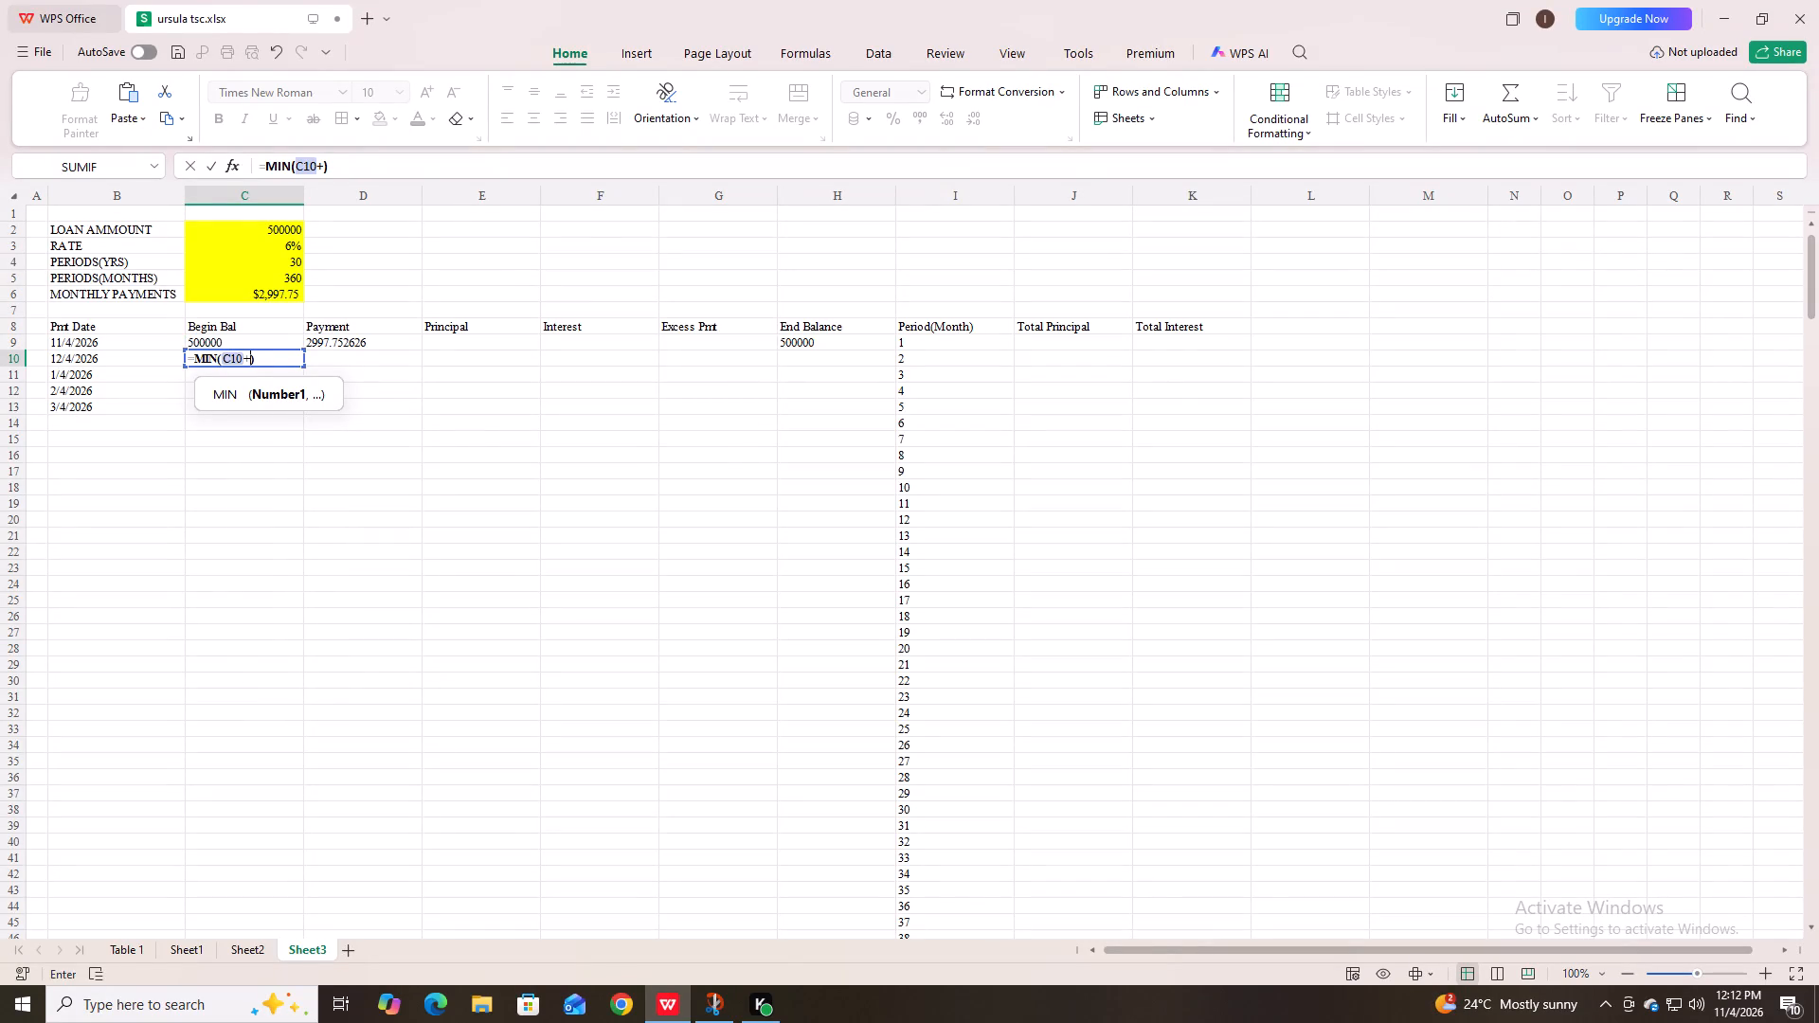
Complete the MIN formula in C10, the second Begin Bal cell, as =MIN(C10+F9,$C$6).
{"action": "key", "text": "f"}
{"action": "key", "text": "9"}
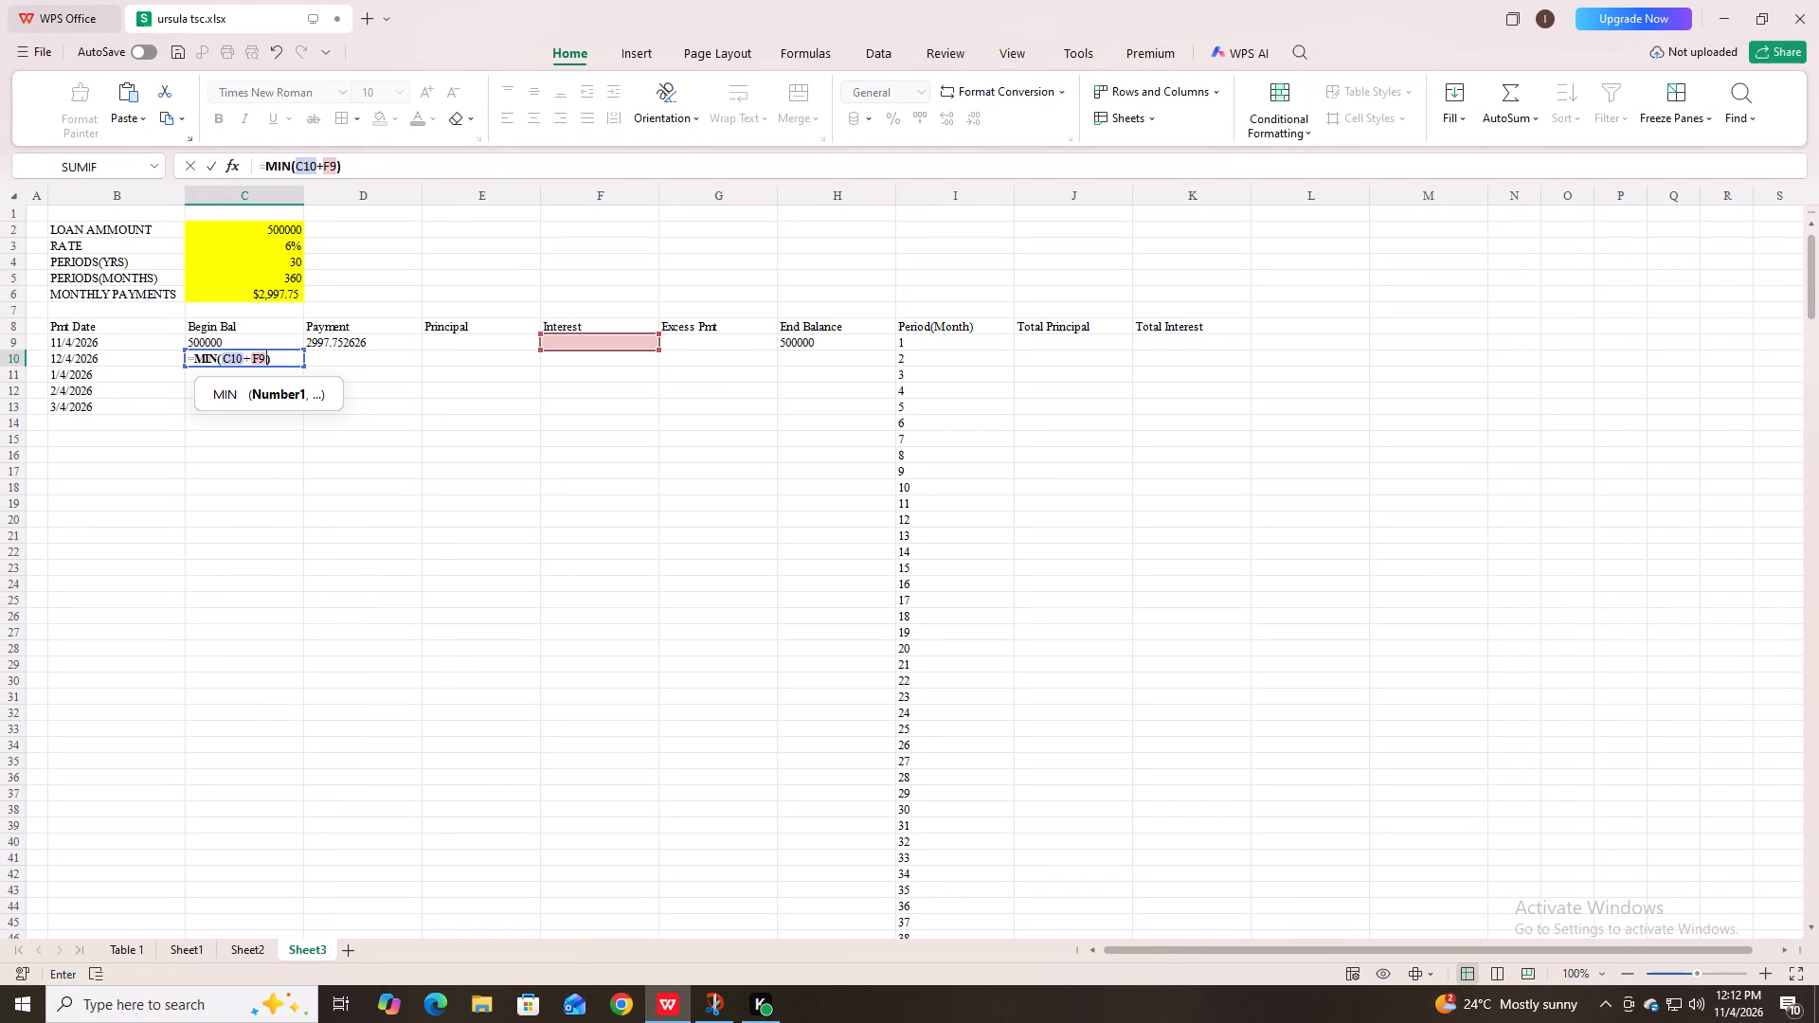
{"action": "key", "text": "comma"}
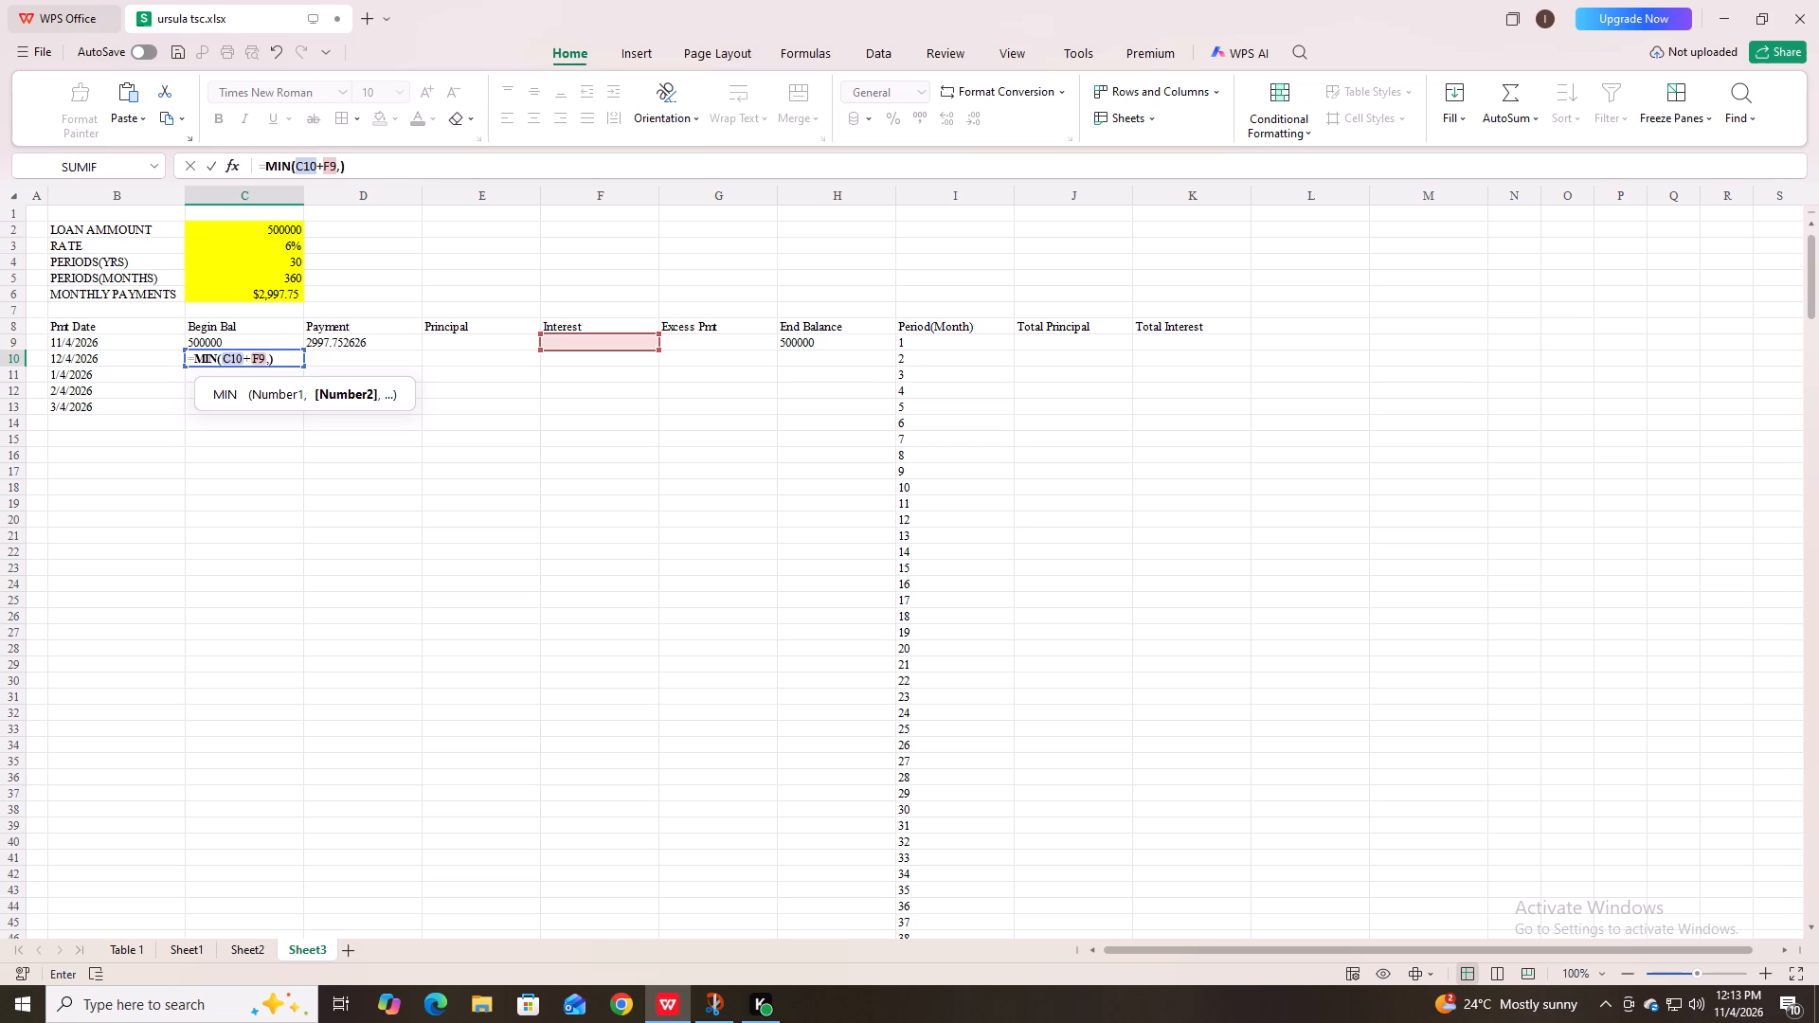
{"action": "key", "text": "shift+dollar"}
{"action": "key", "text": "c"}
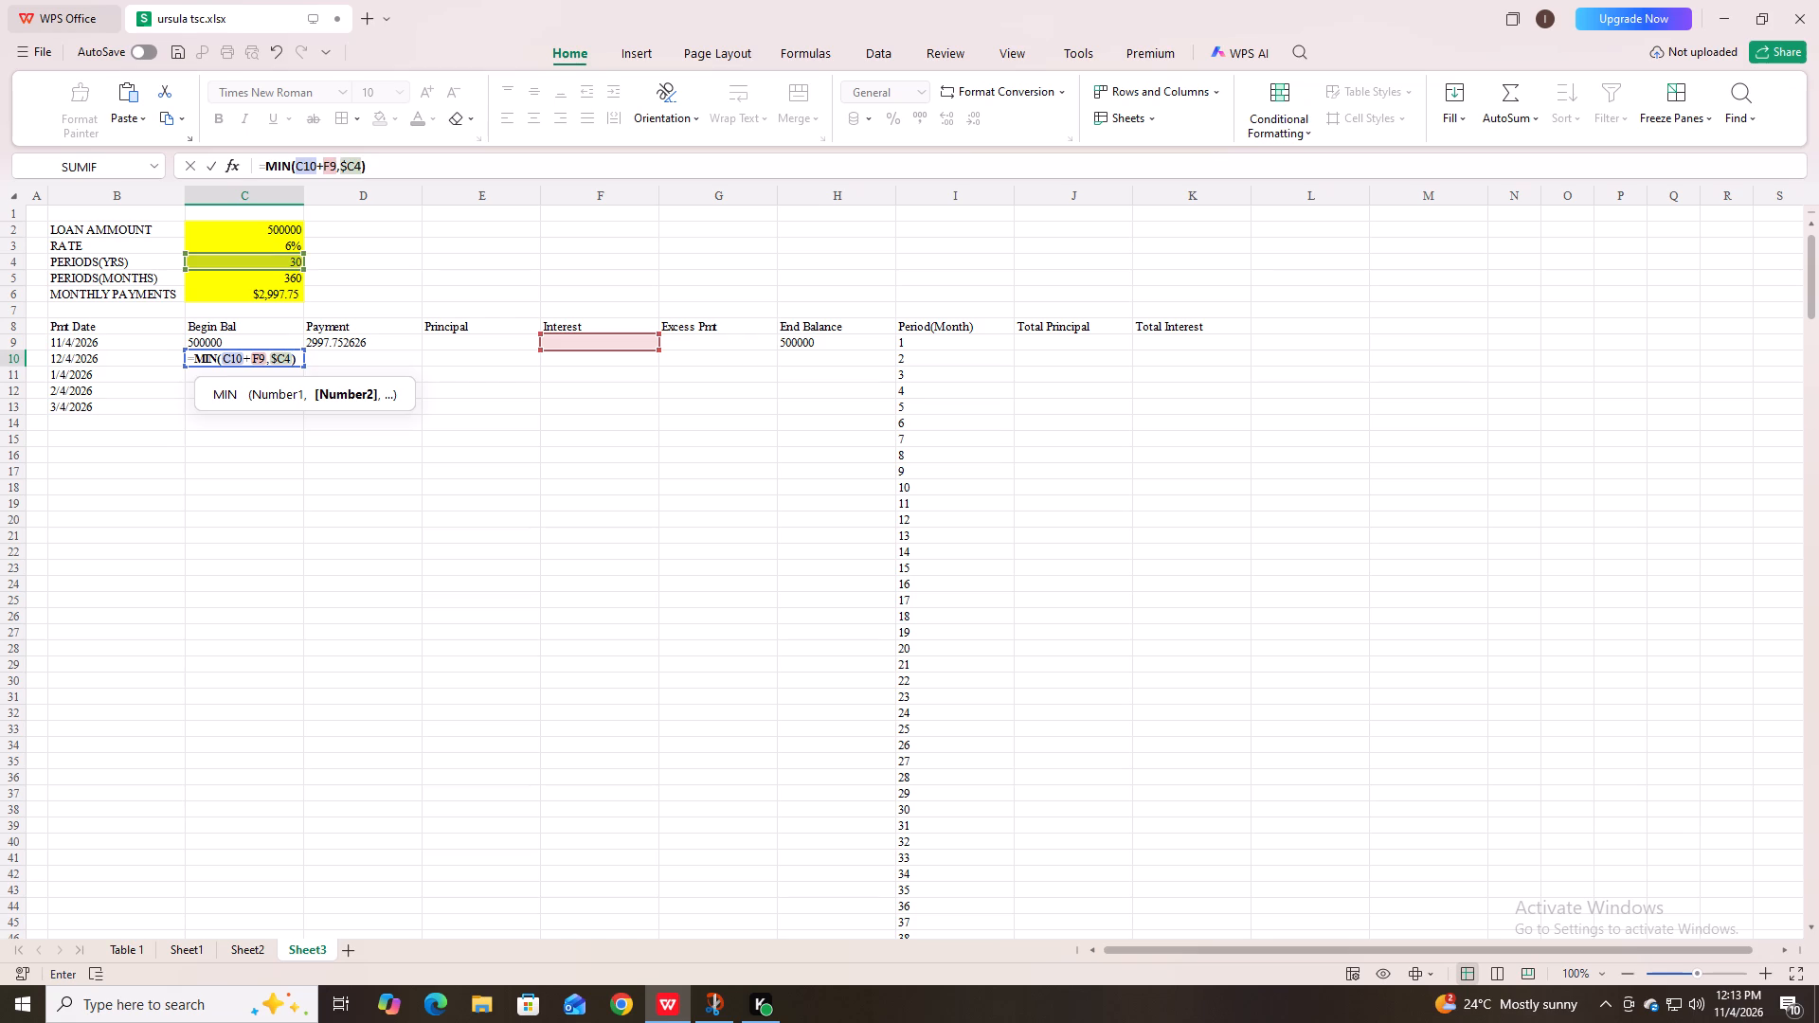
{"action": "key", "text": "6"}
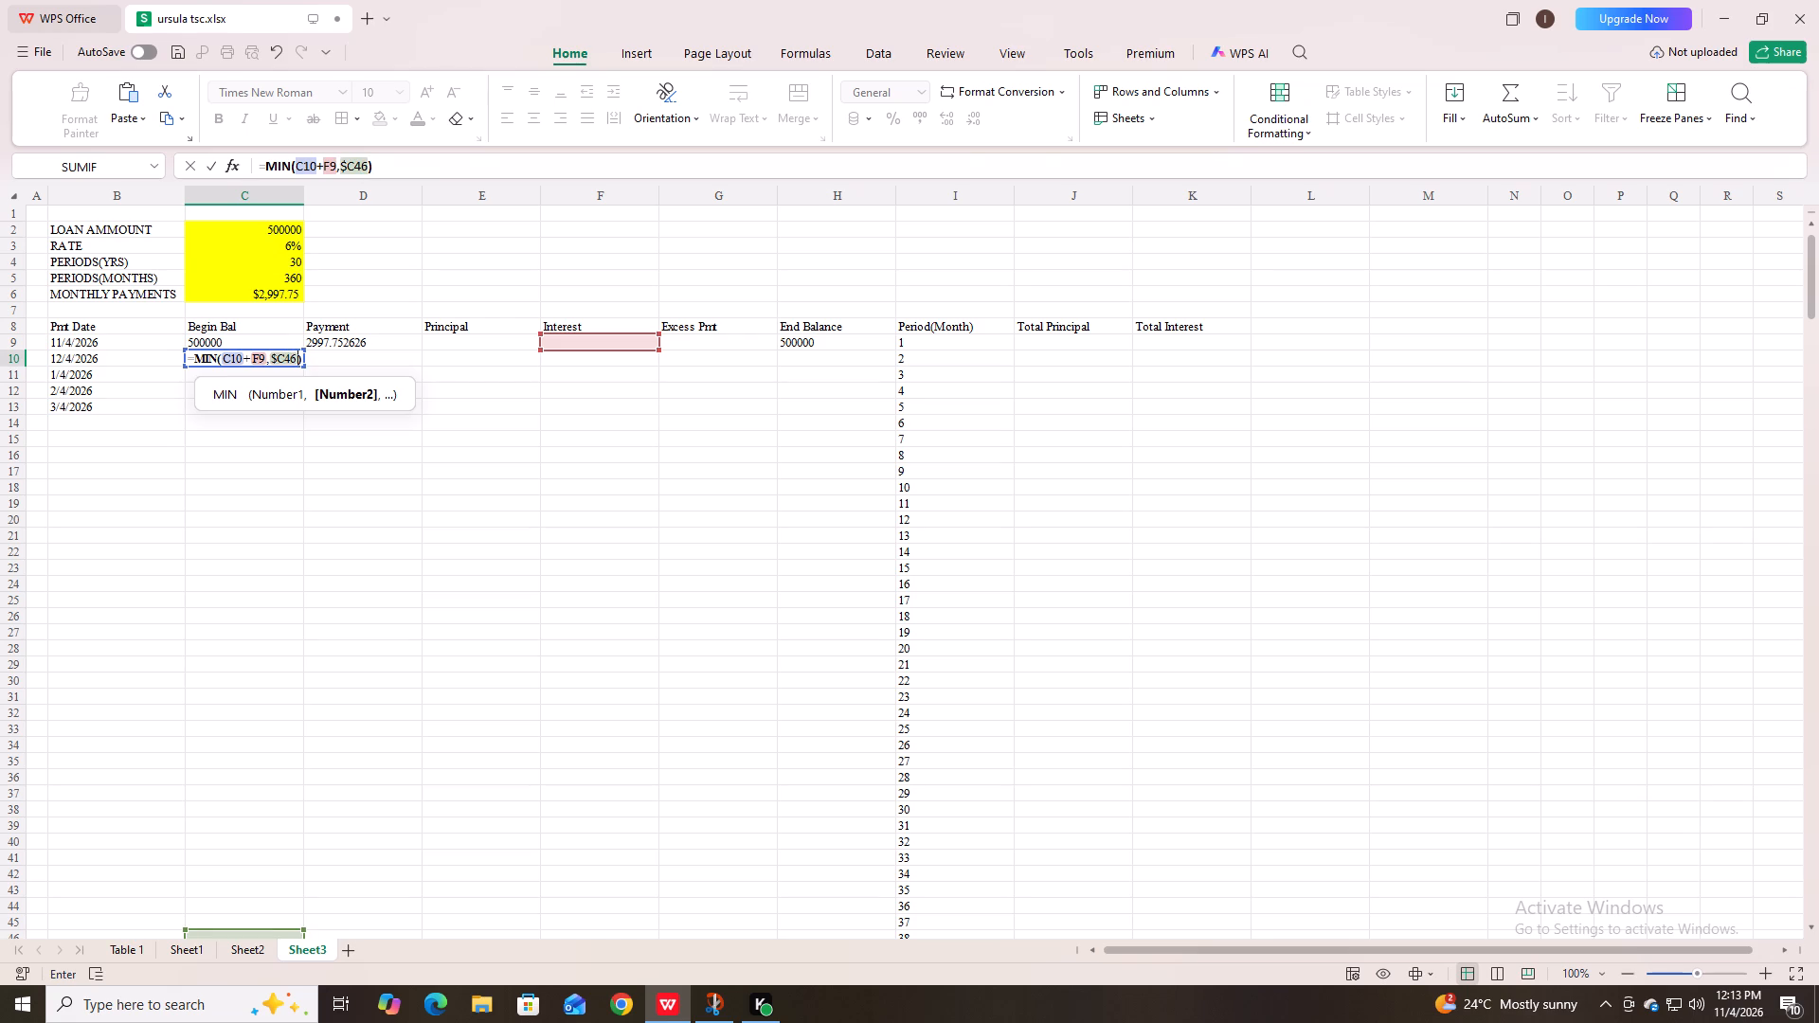
{"action": "key", "text": "BackSpace"}
{"action": "key", "text": "BackSpace"}
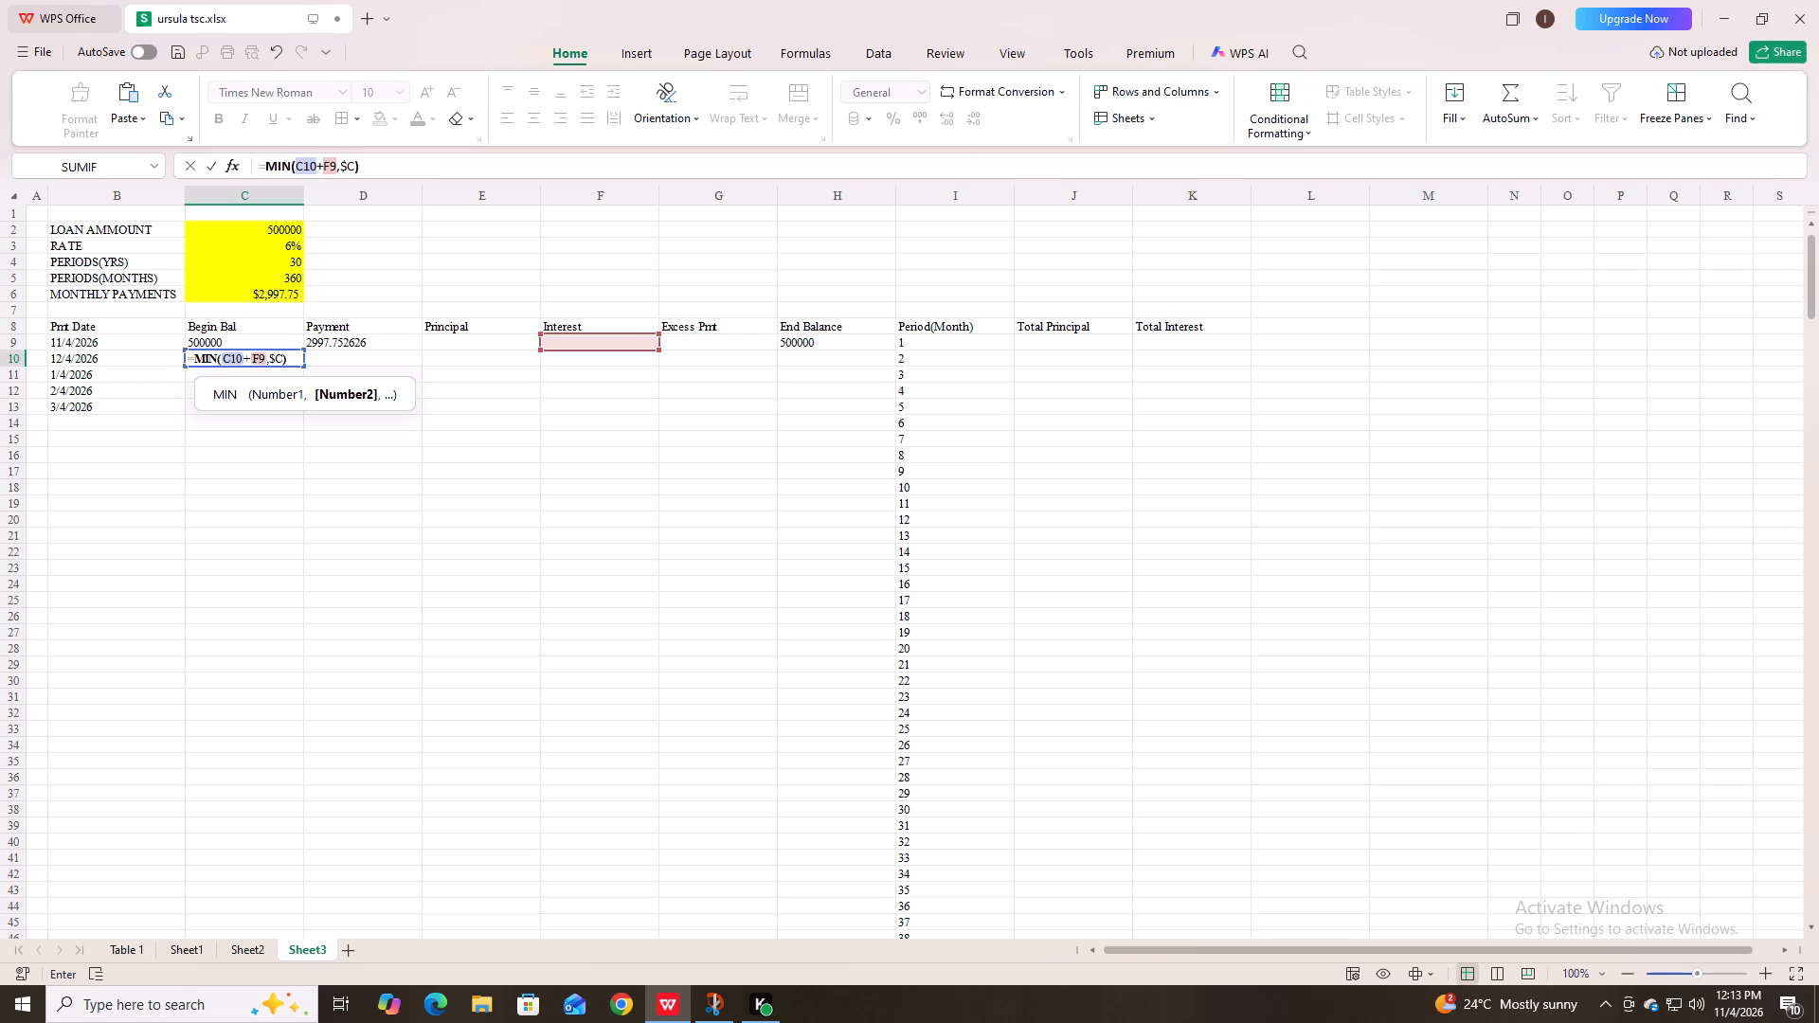
{"action": "key", "text": "shift+dollar"}
{"action": "key", "text": "6"}
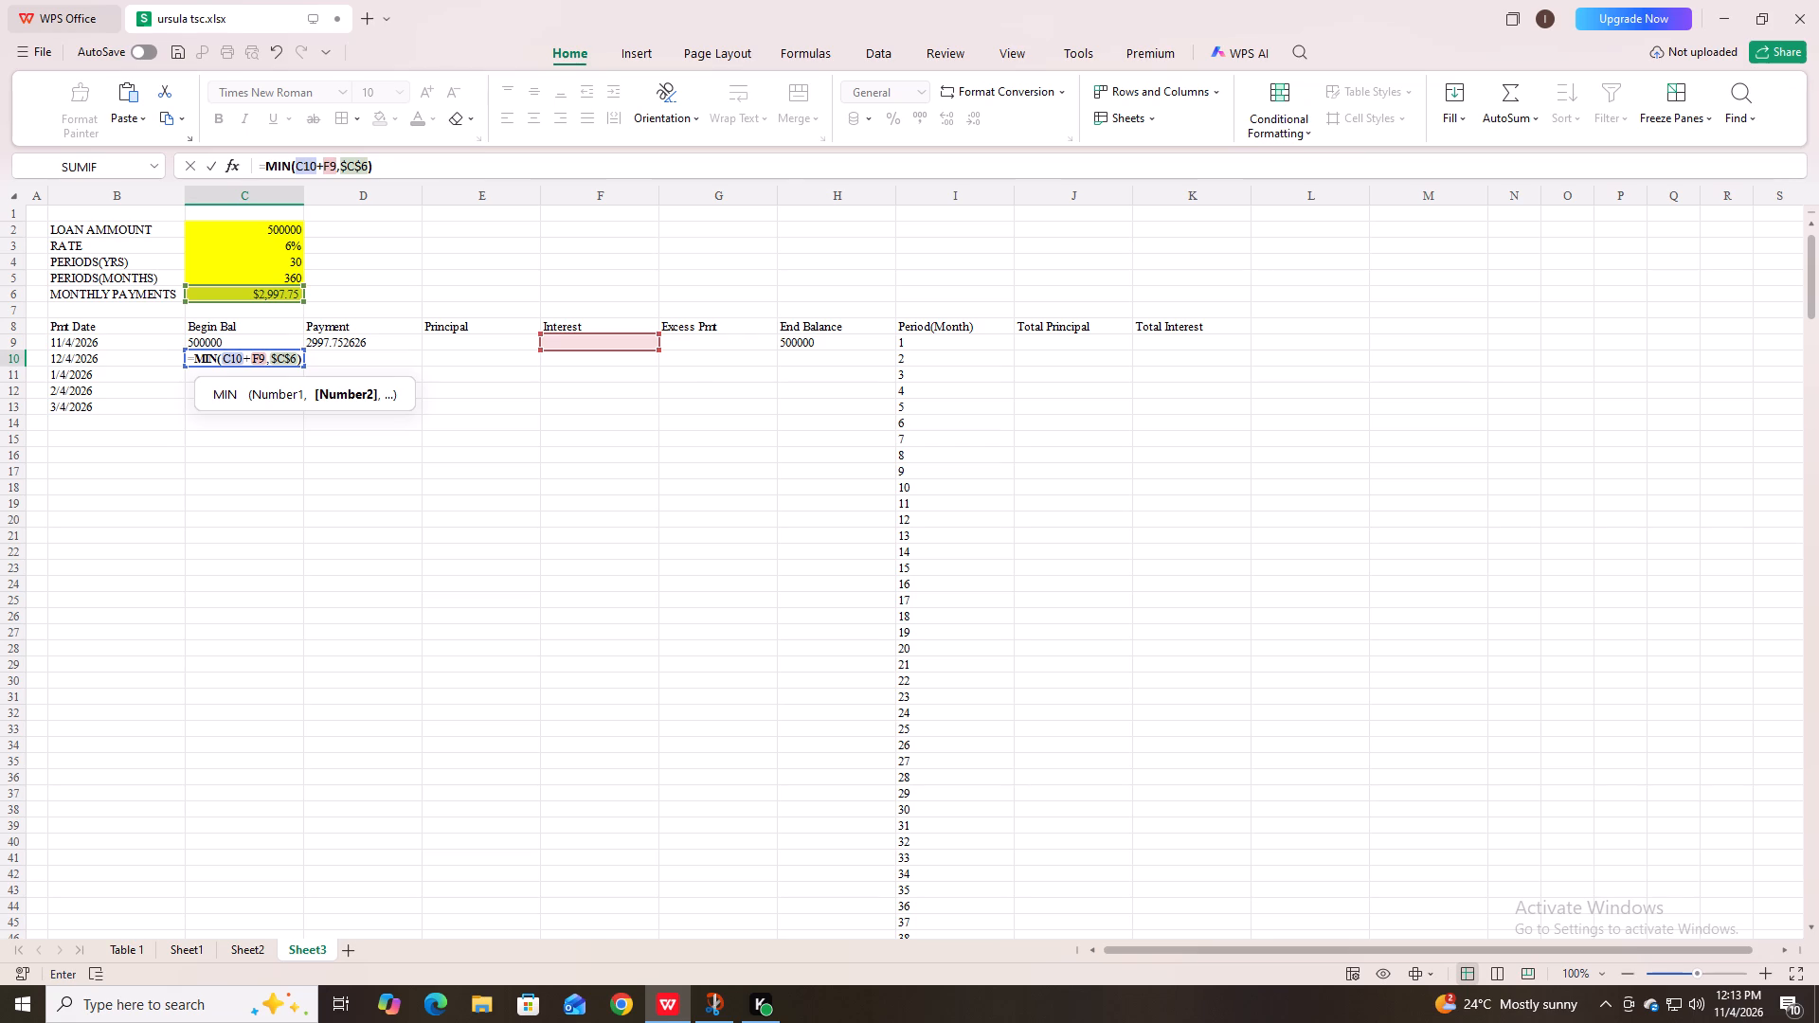
{"action": "key", "text": "Return"}
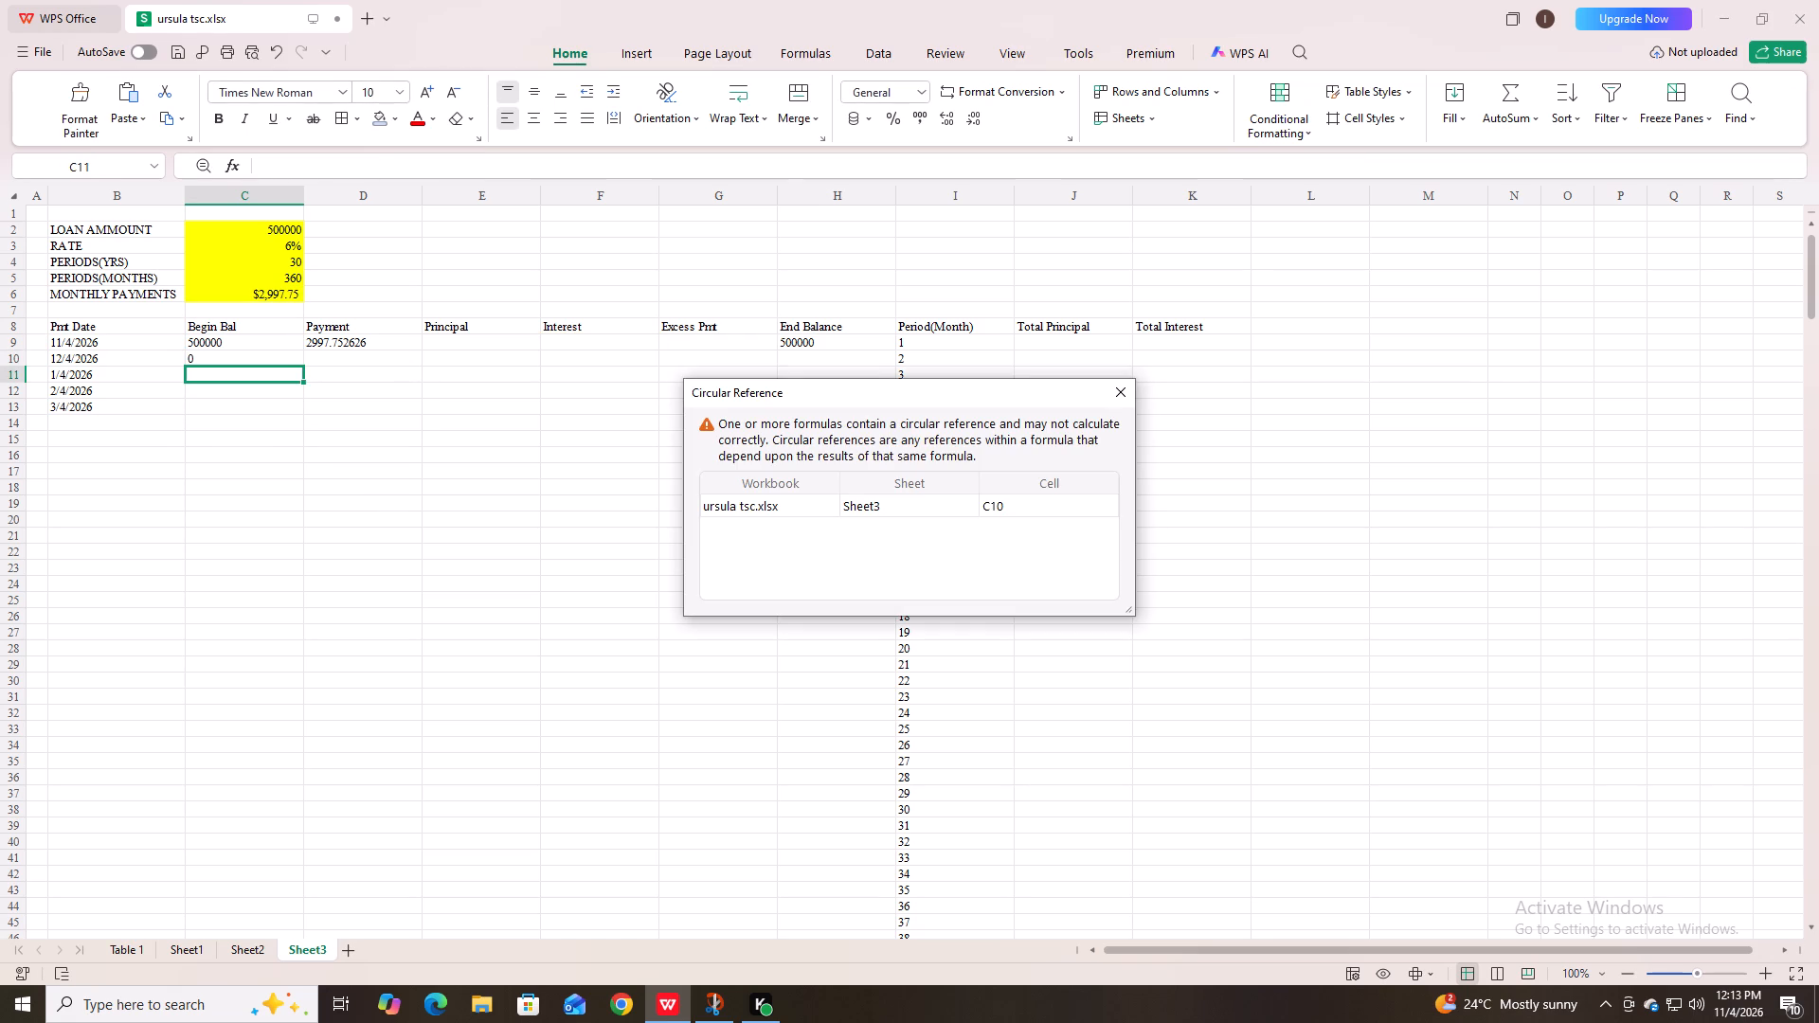
{"action": "left_click", "coordinate": [1117, 392]}
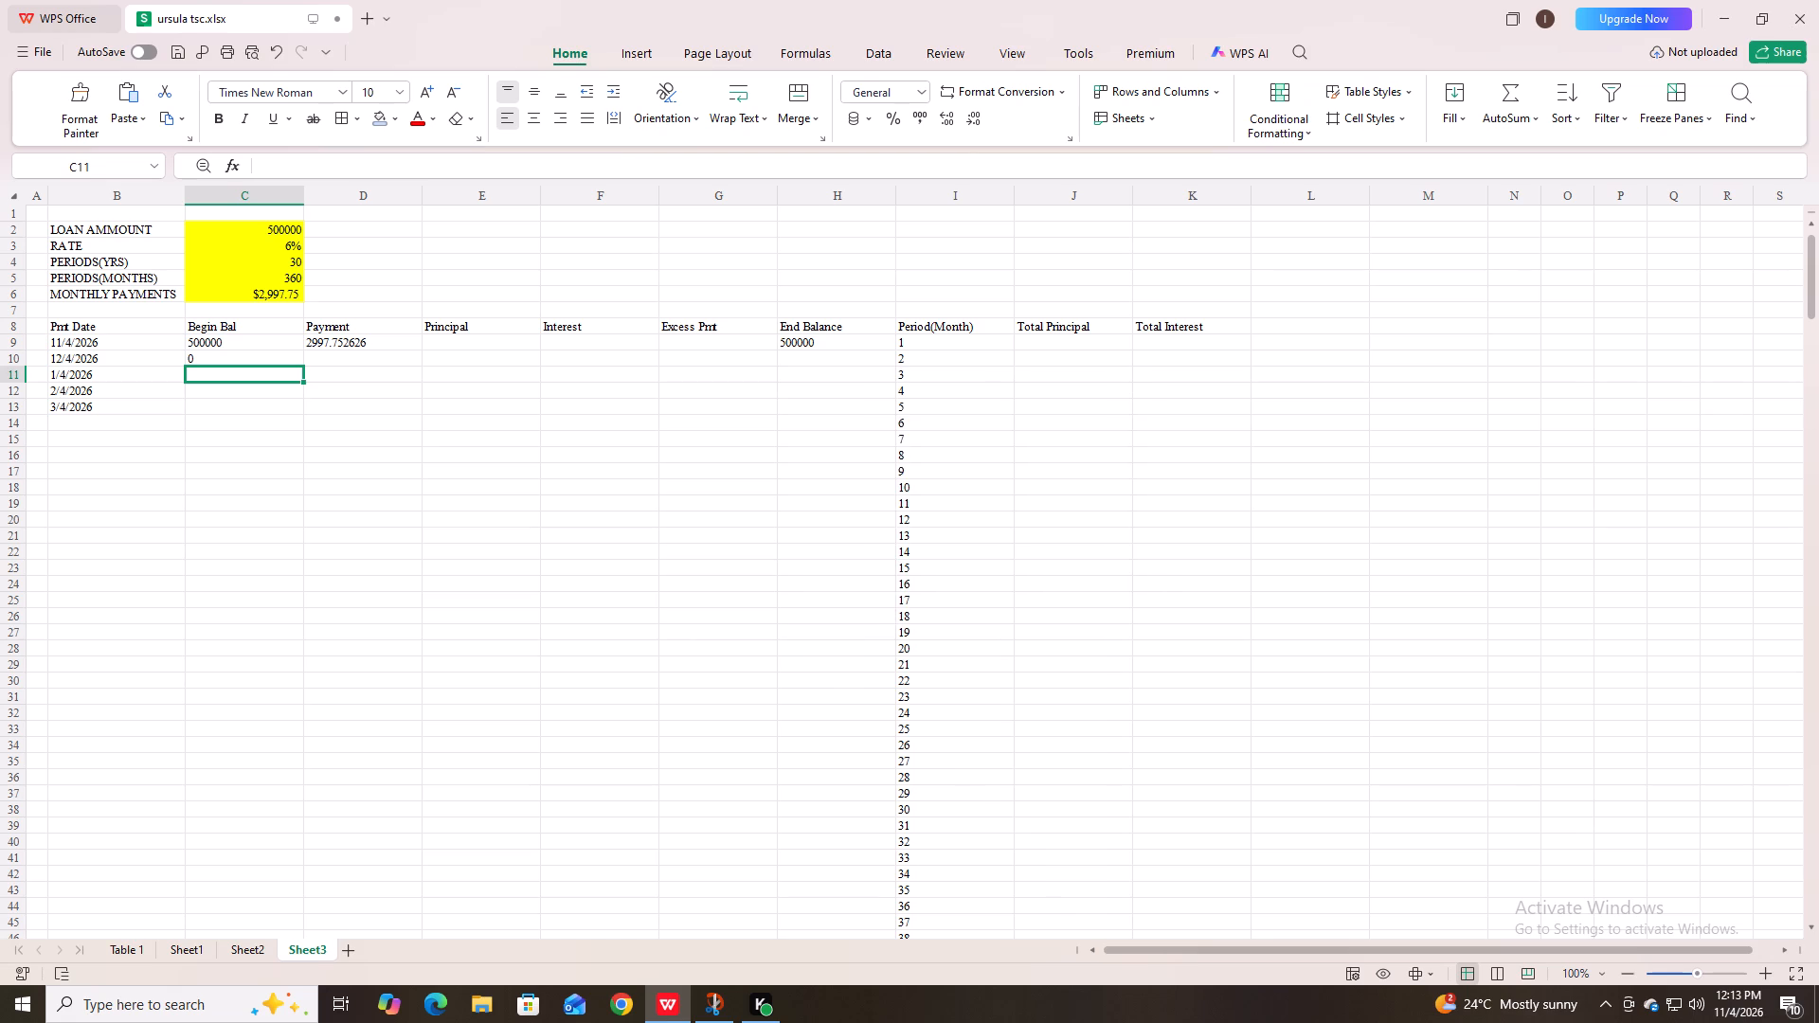
{"action": "left_click", "coordinate": [297, 350]}
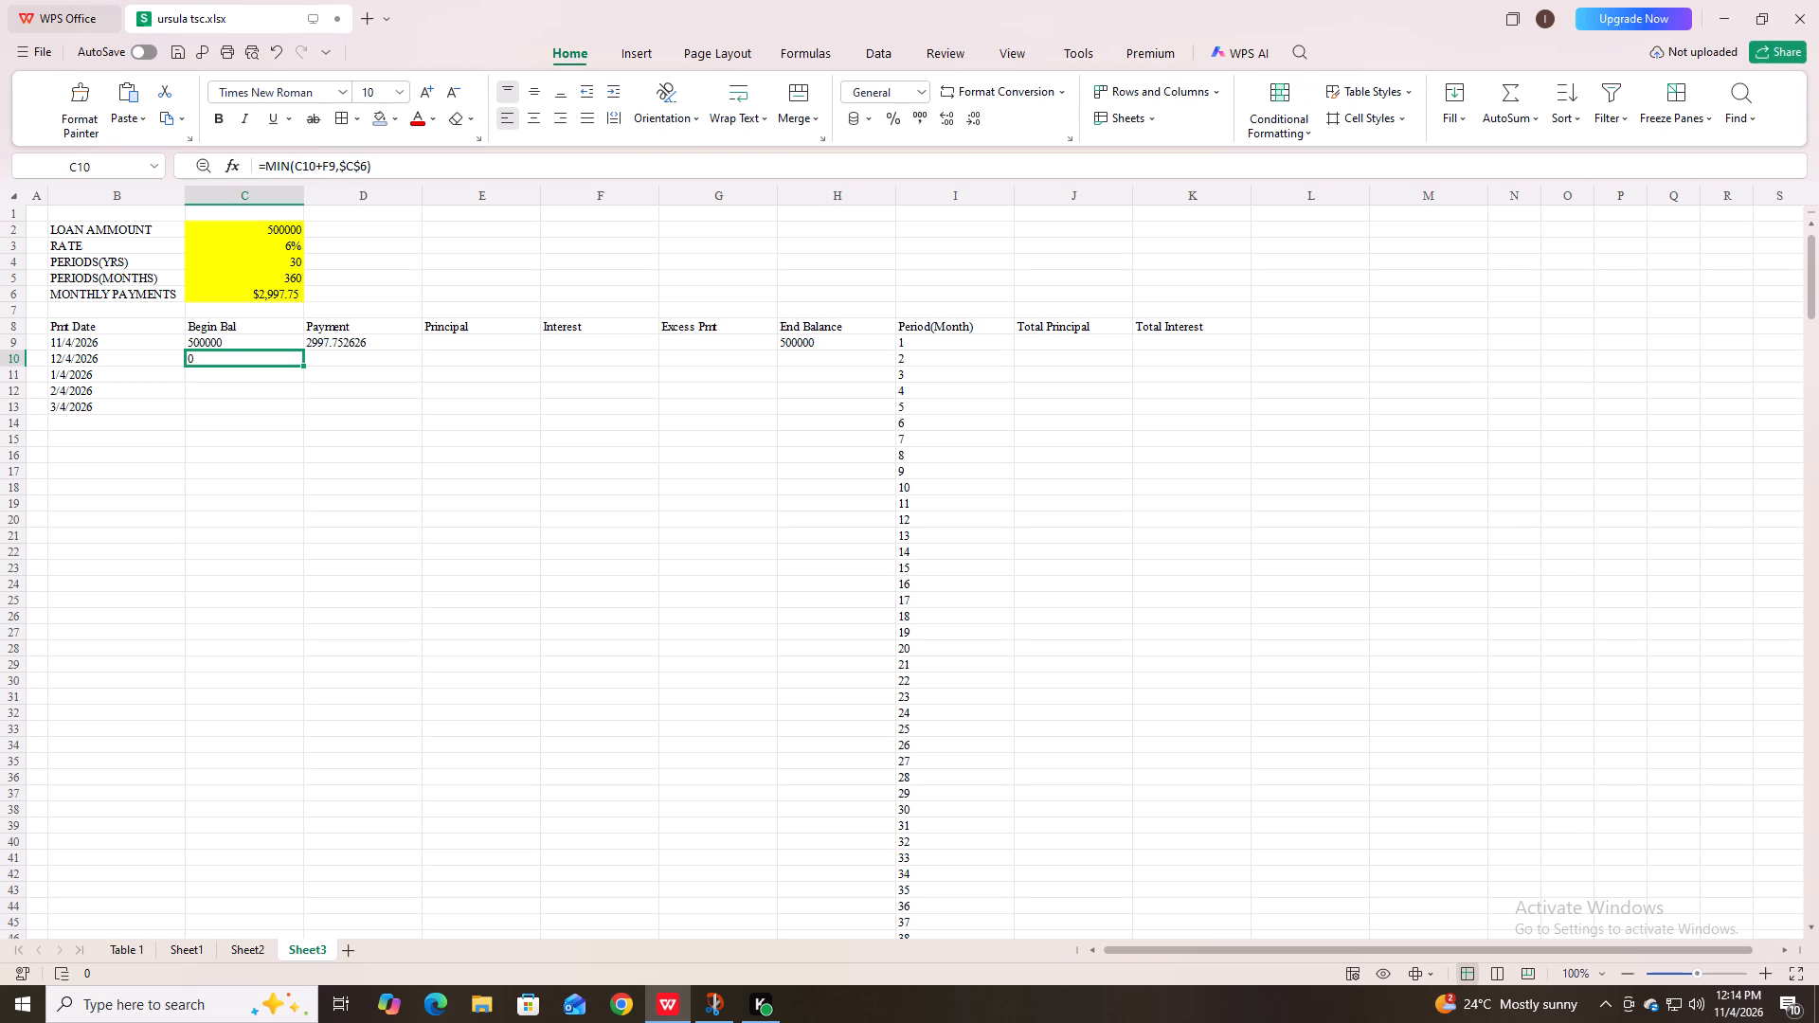
Enter the formula =D9-F9 in E9, the first Principal cell, to subtract interest from the payment.
{"action": "left_click", "coordinate": [490, 343]}
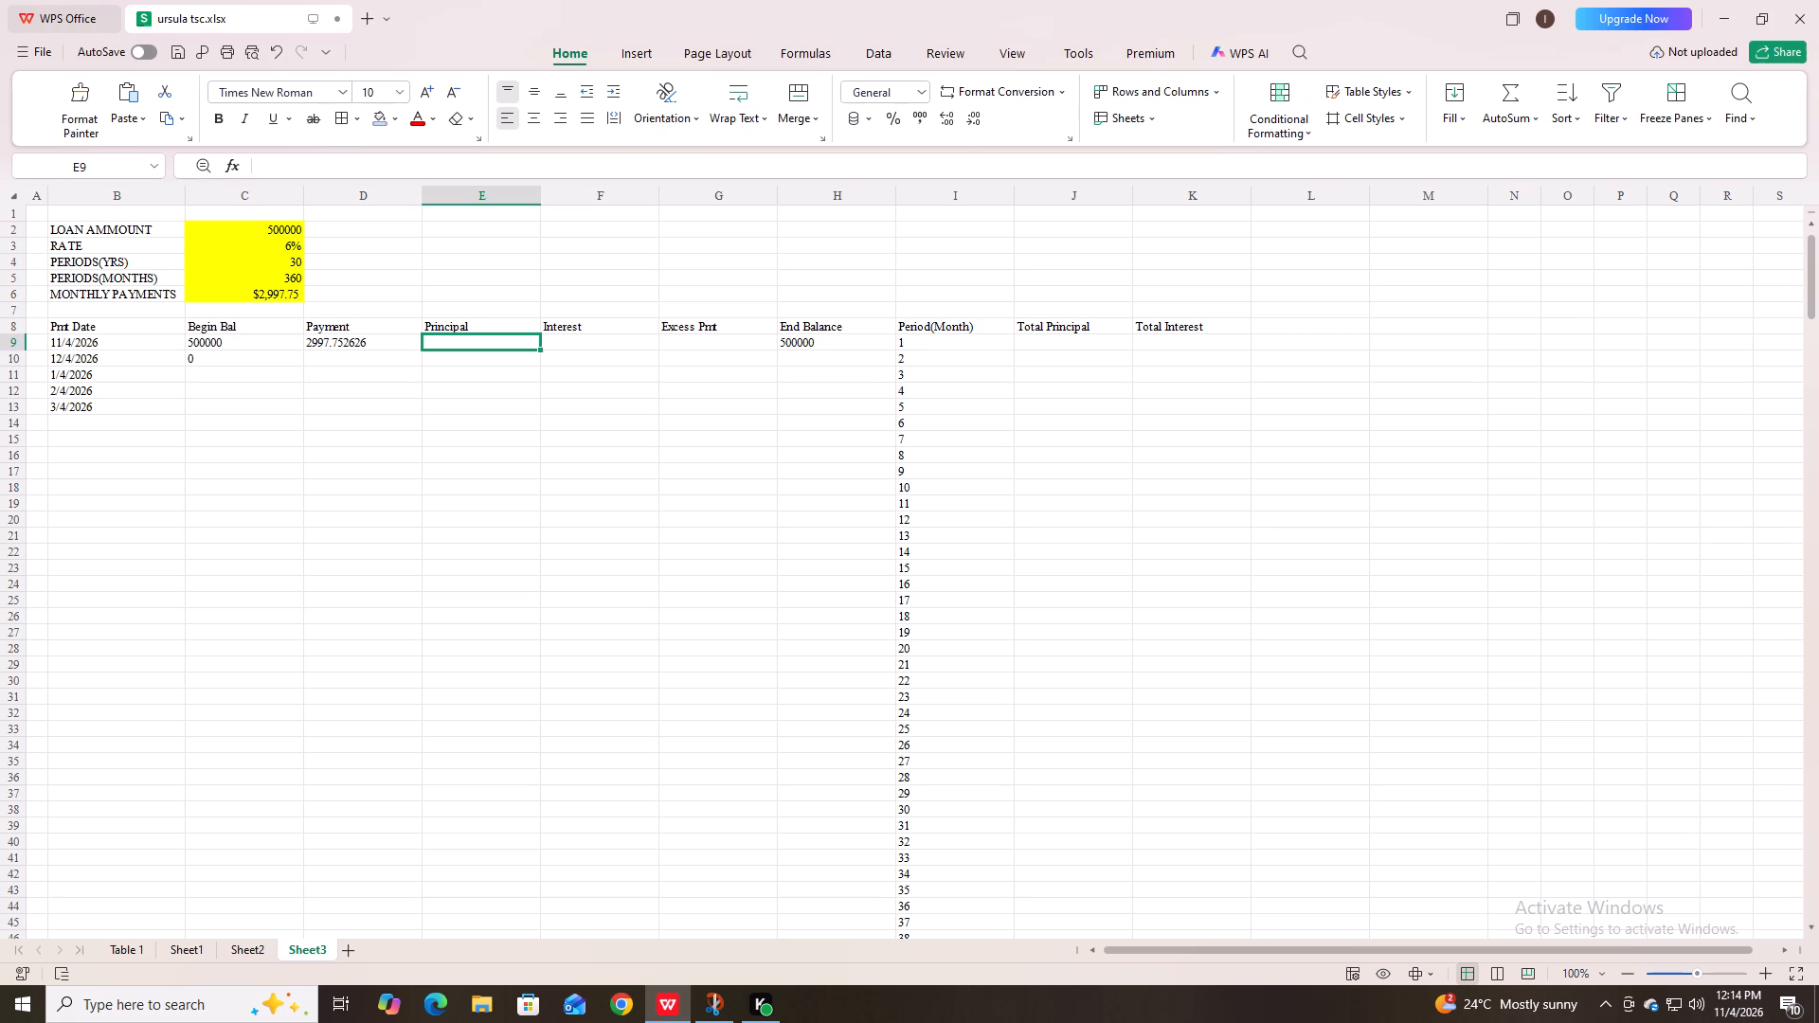
{"action": "key", "text": "equal"}
{"action": "key", "text": "d"}
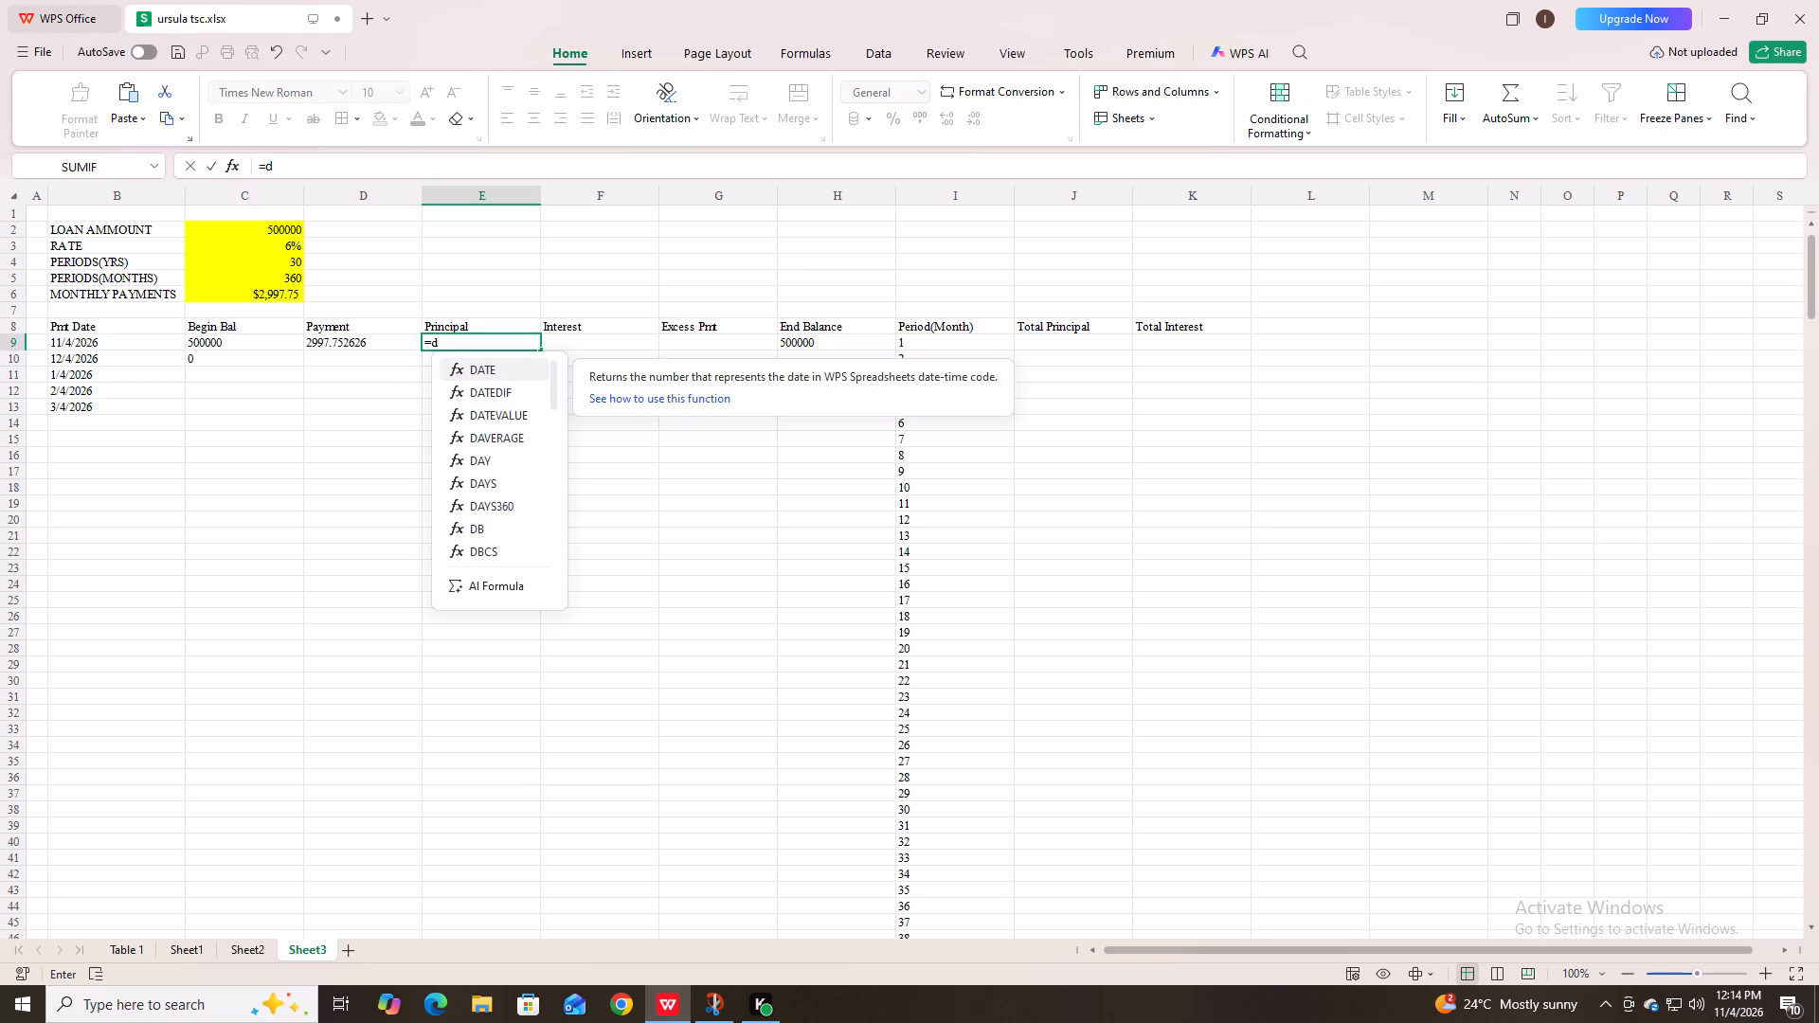
{"action": "key", "text": "9"}
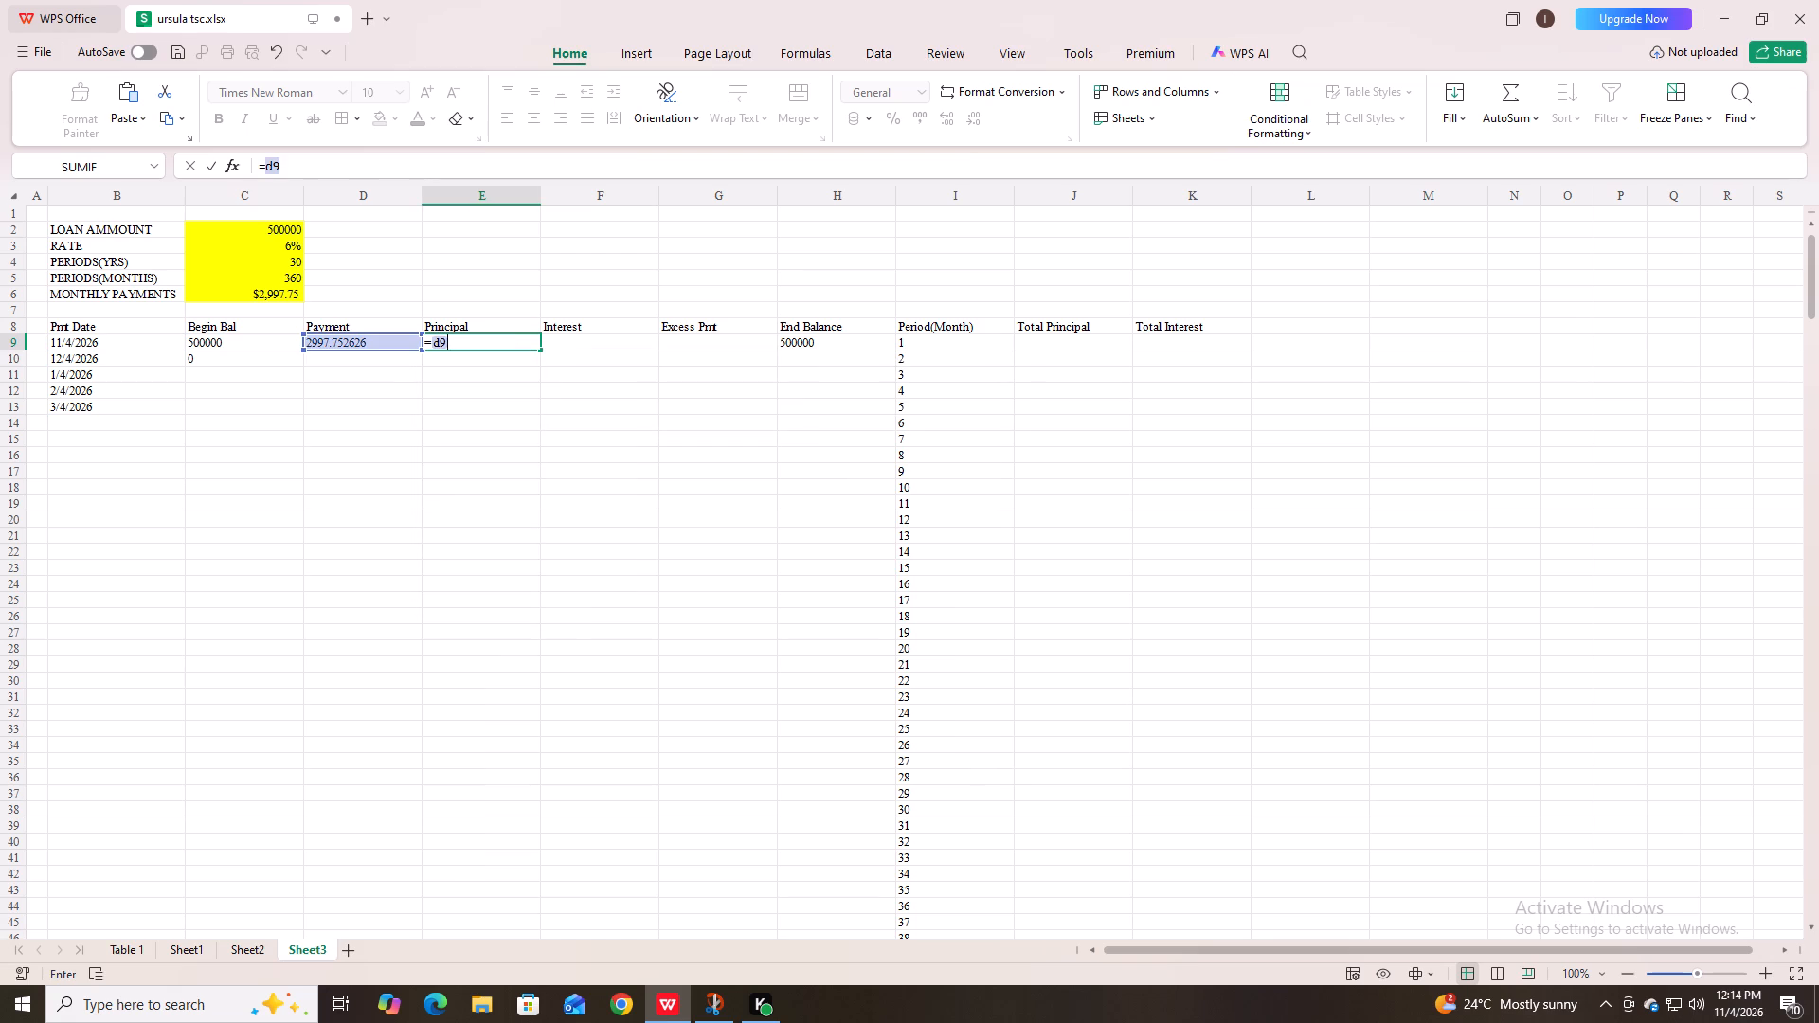
{"action": "key", "text": "minus"}
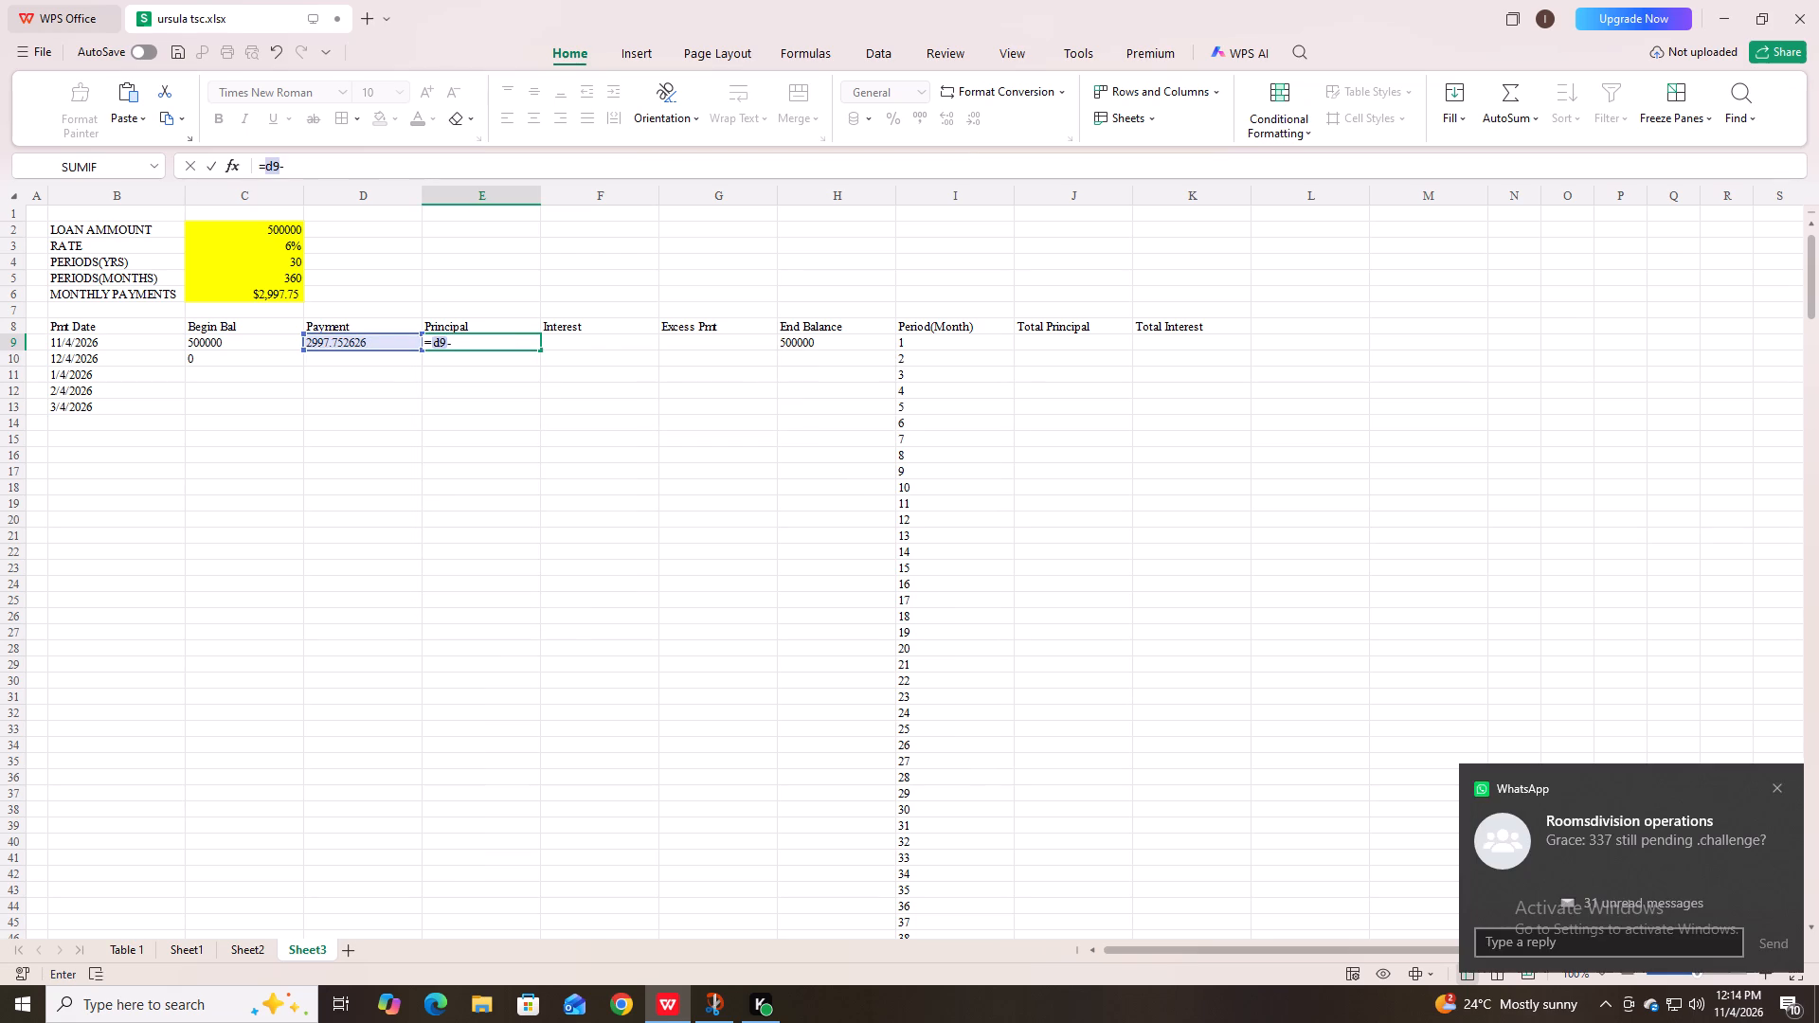
{"action": "key", "text": "f"}
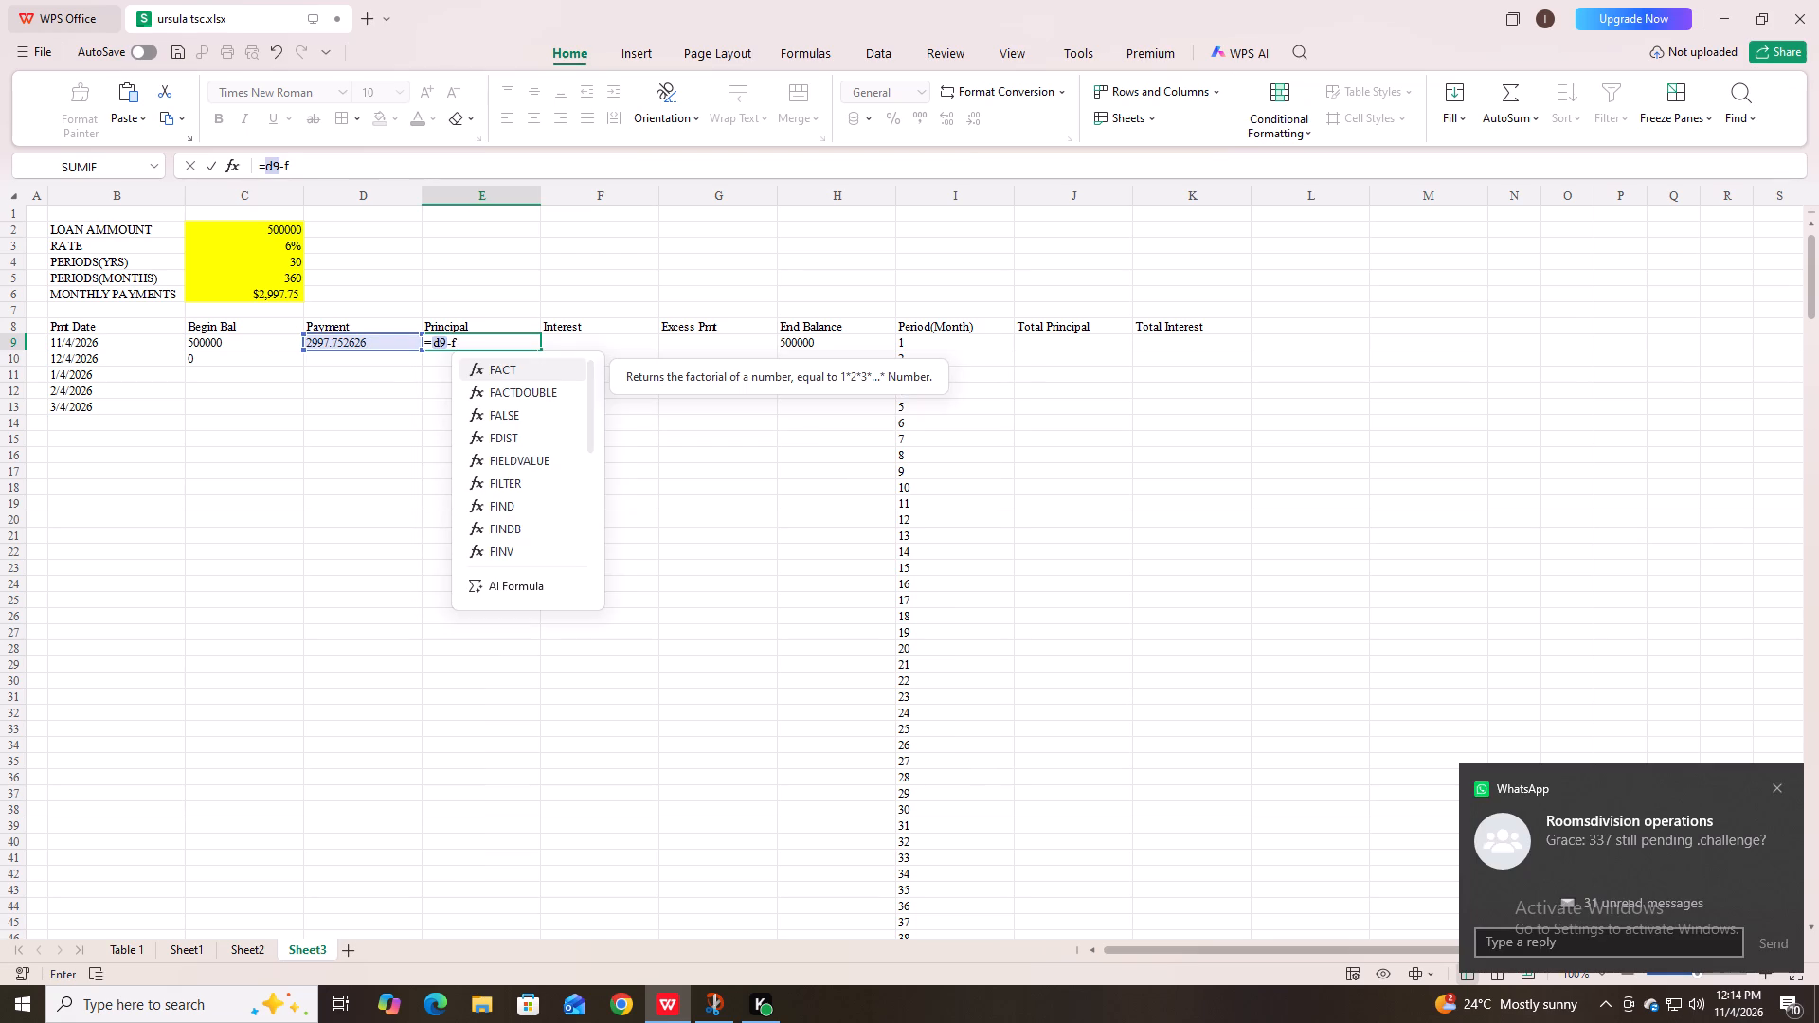
{"action": "key", "text": "9"}
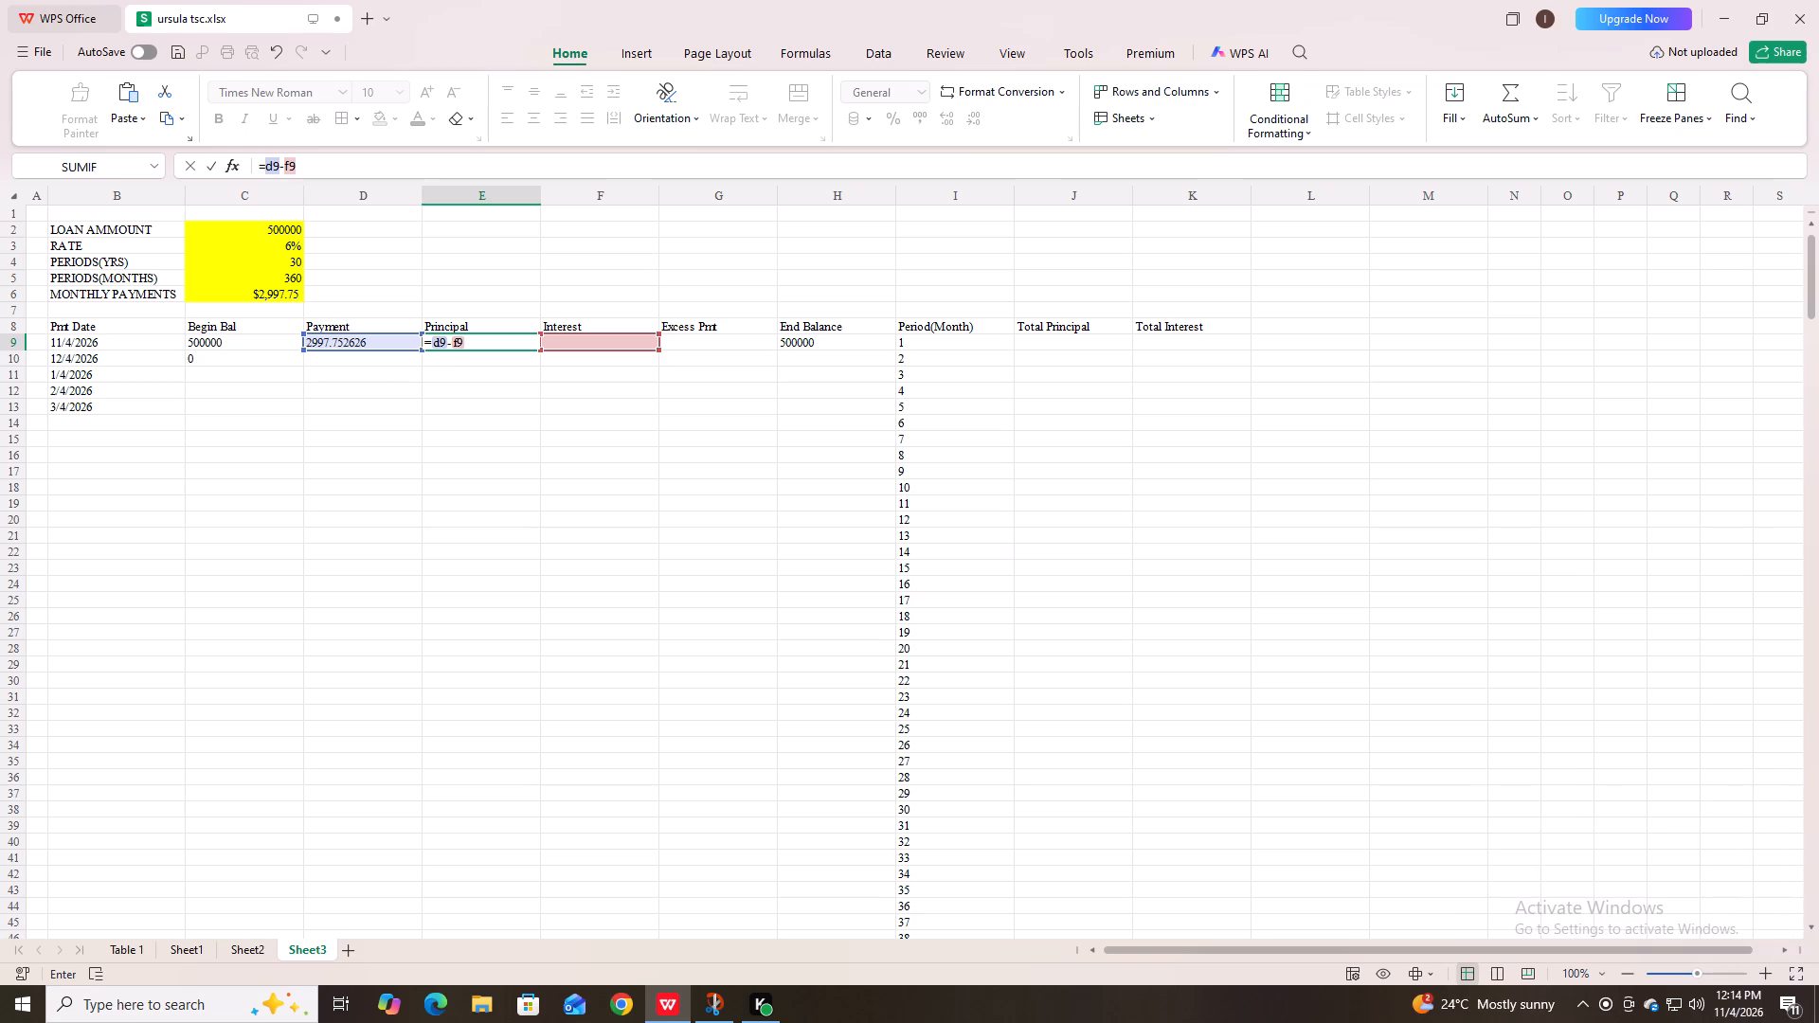
{"action": "key", "text": "Return"}
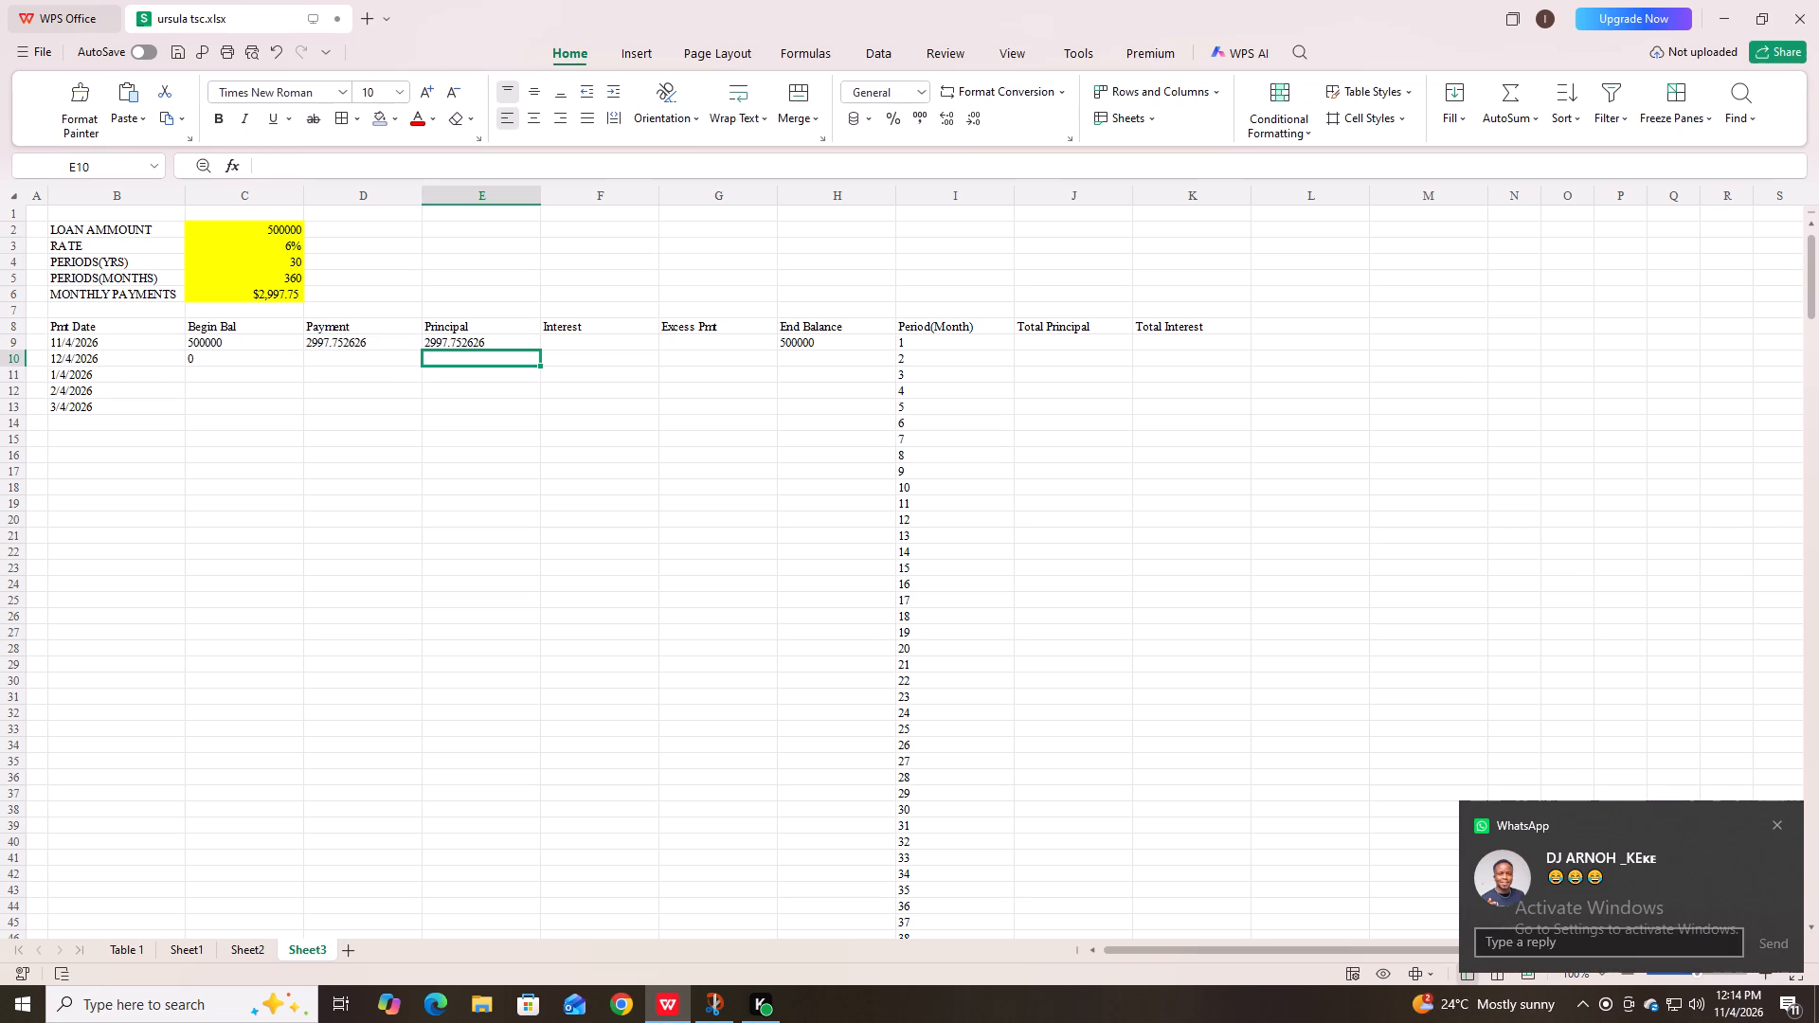
Select F9, the first Interest cell.
{"action": "left_click", "coordinate": [571, 341]}
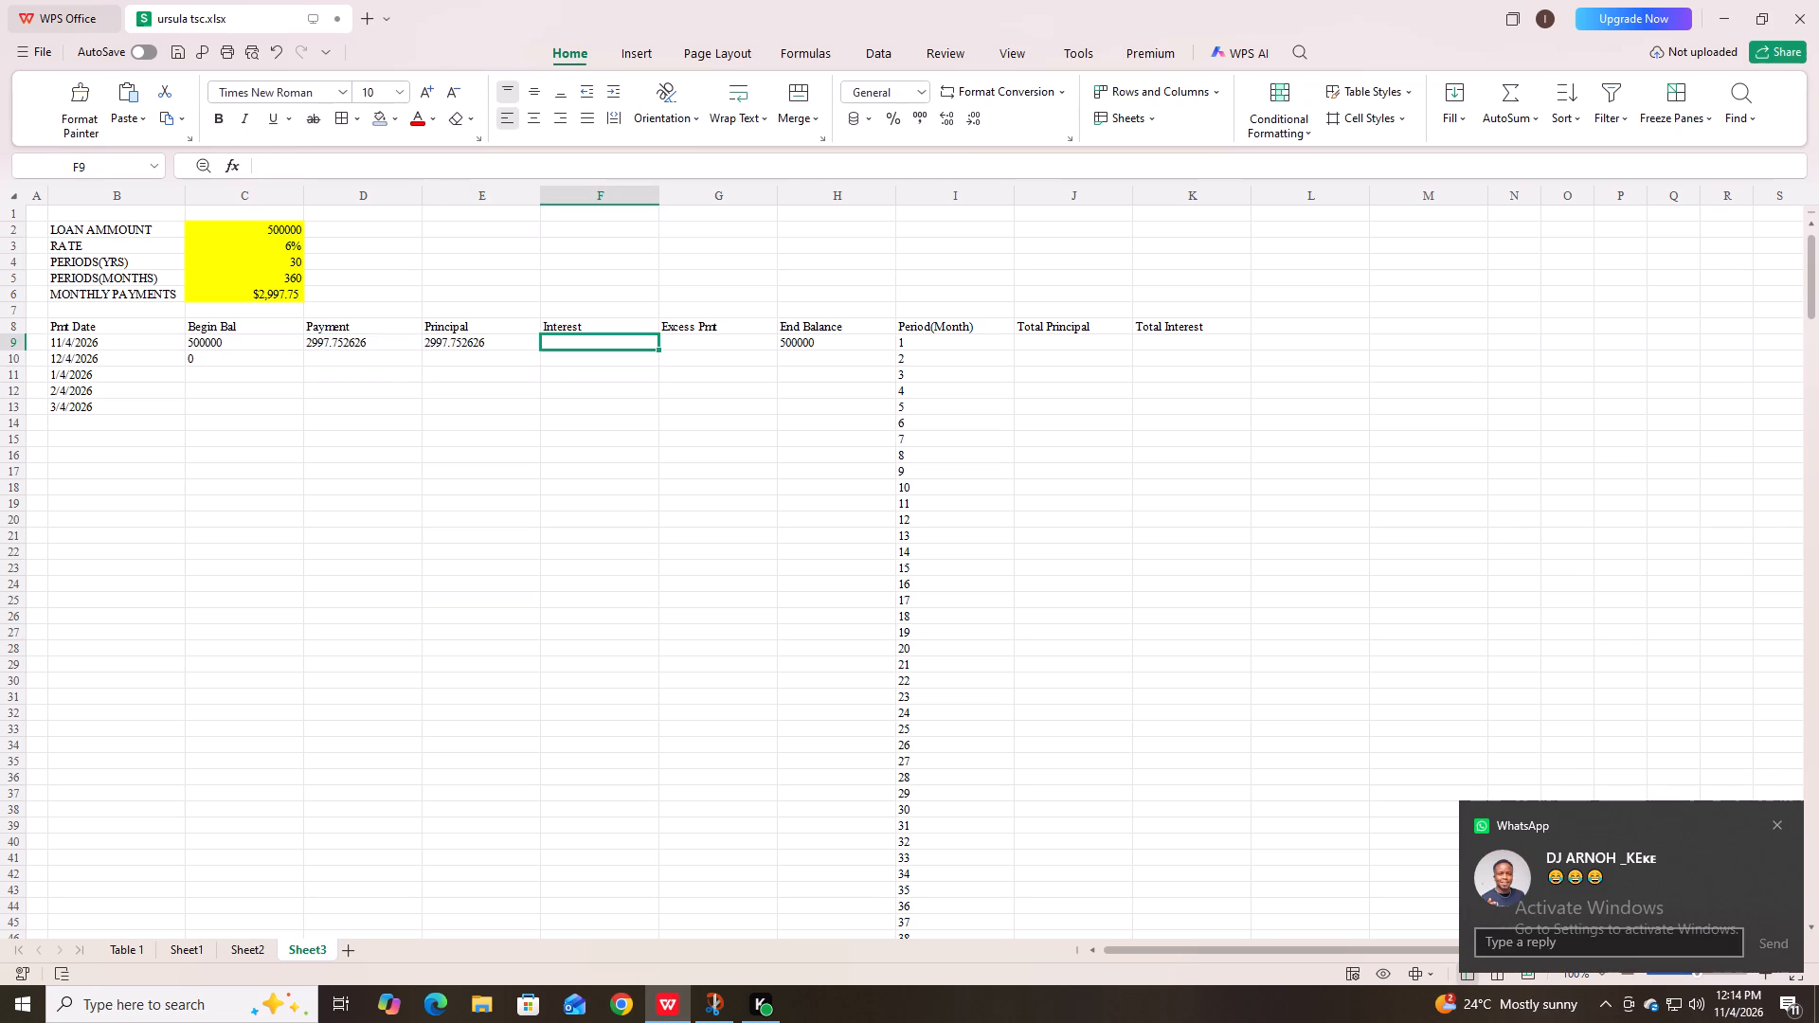
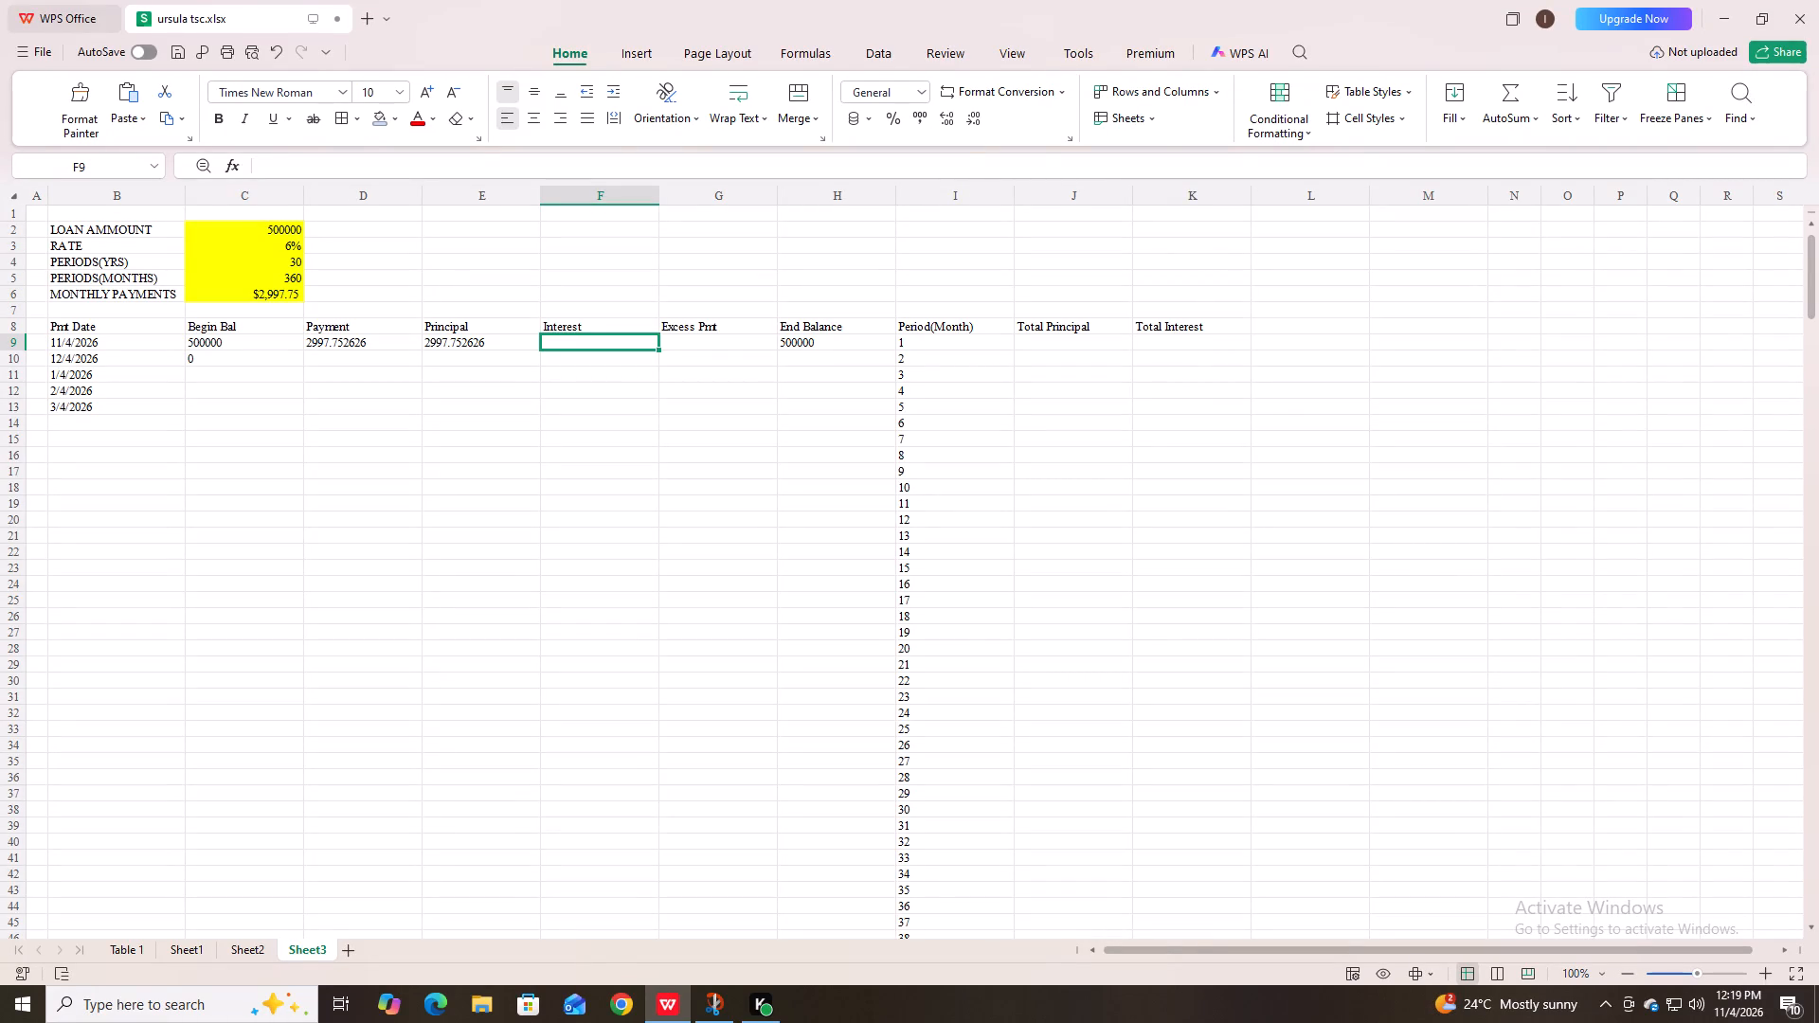
Enter the formula =C9*C3/12 in F9 to calculate the first month's interest from the beginning balance and rate.
{"action": "key", "text": "equal"}
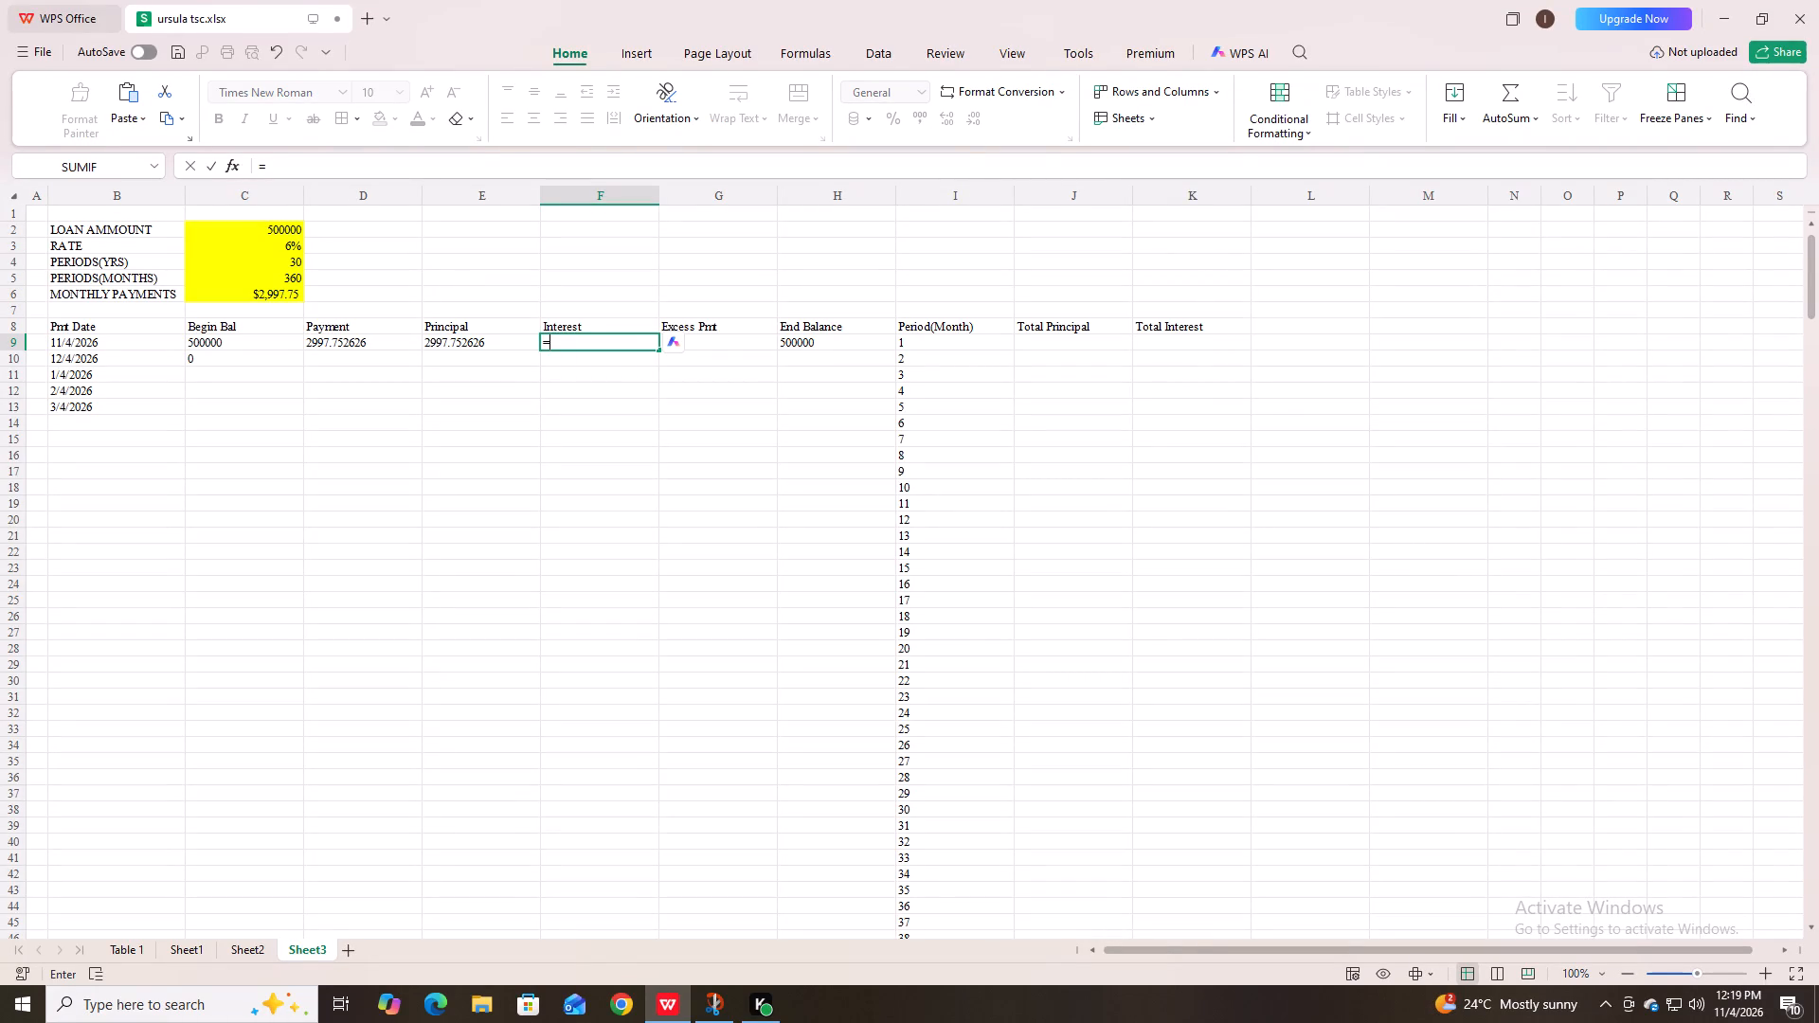
{"action": "key", "text": "c"}
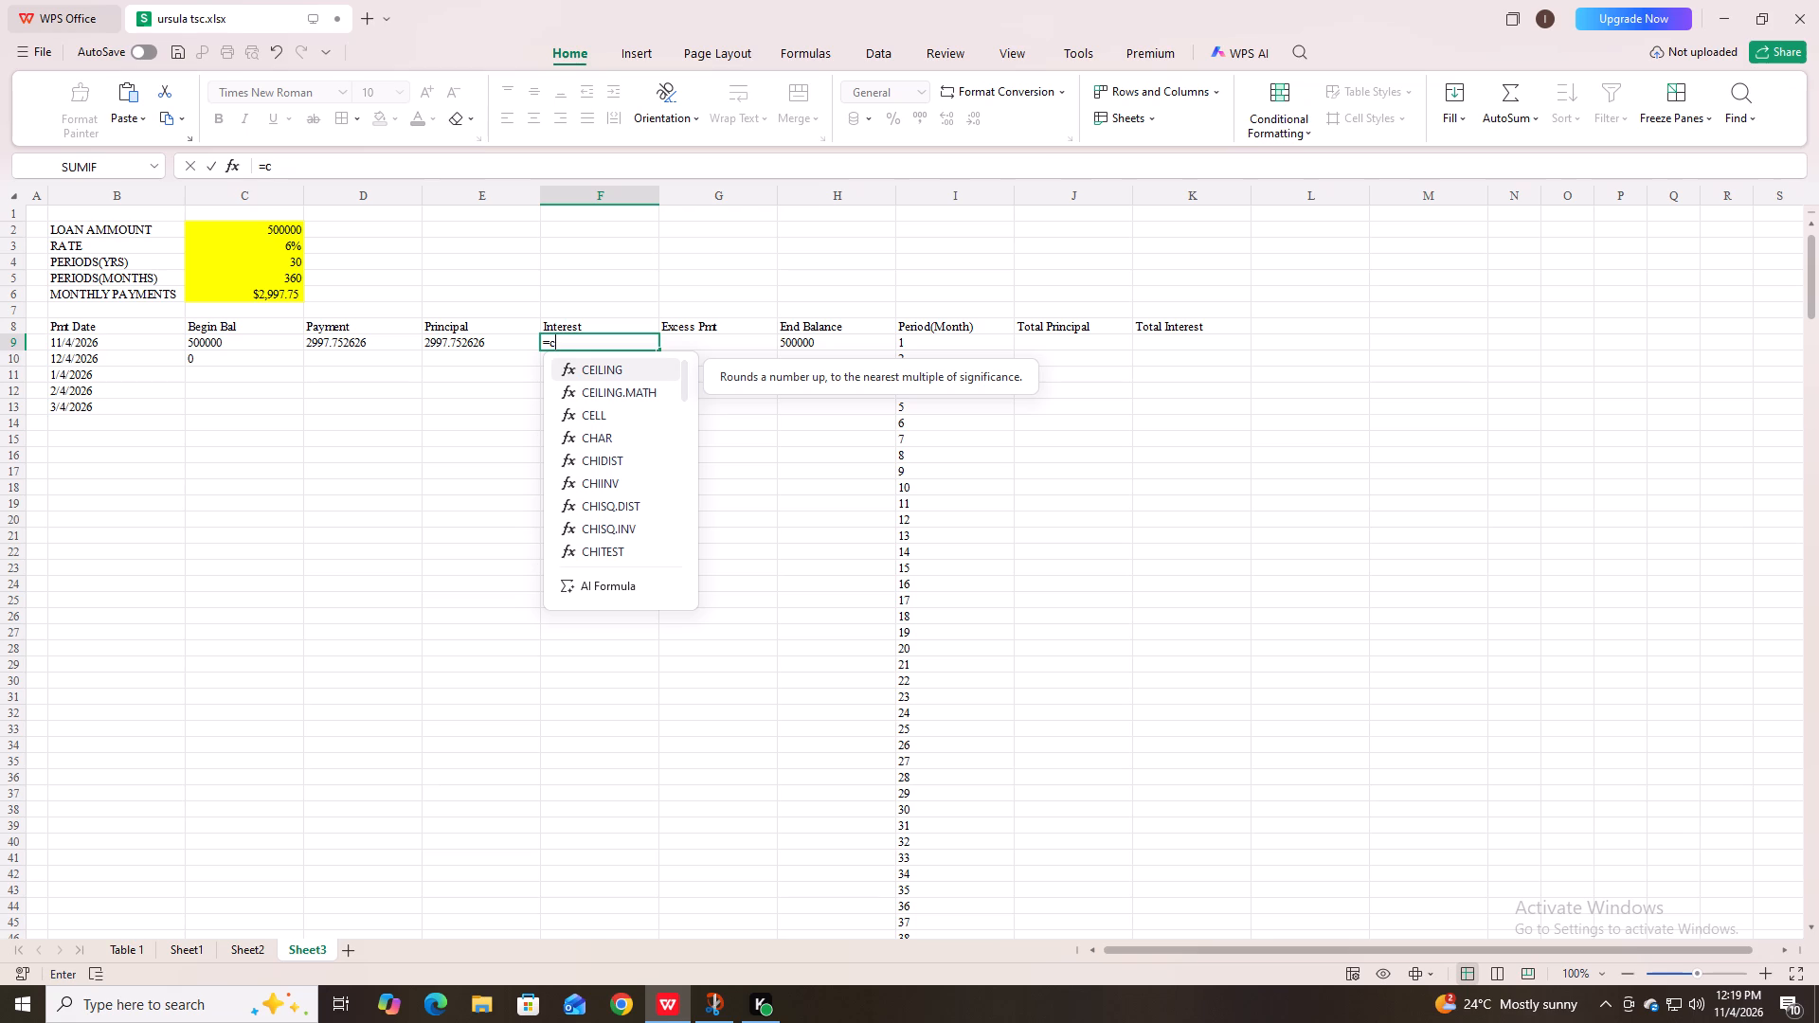
{"action": "key", "text": "9"}
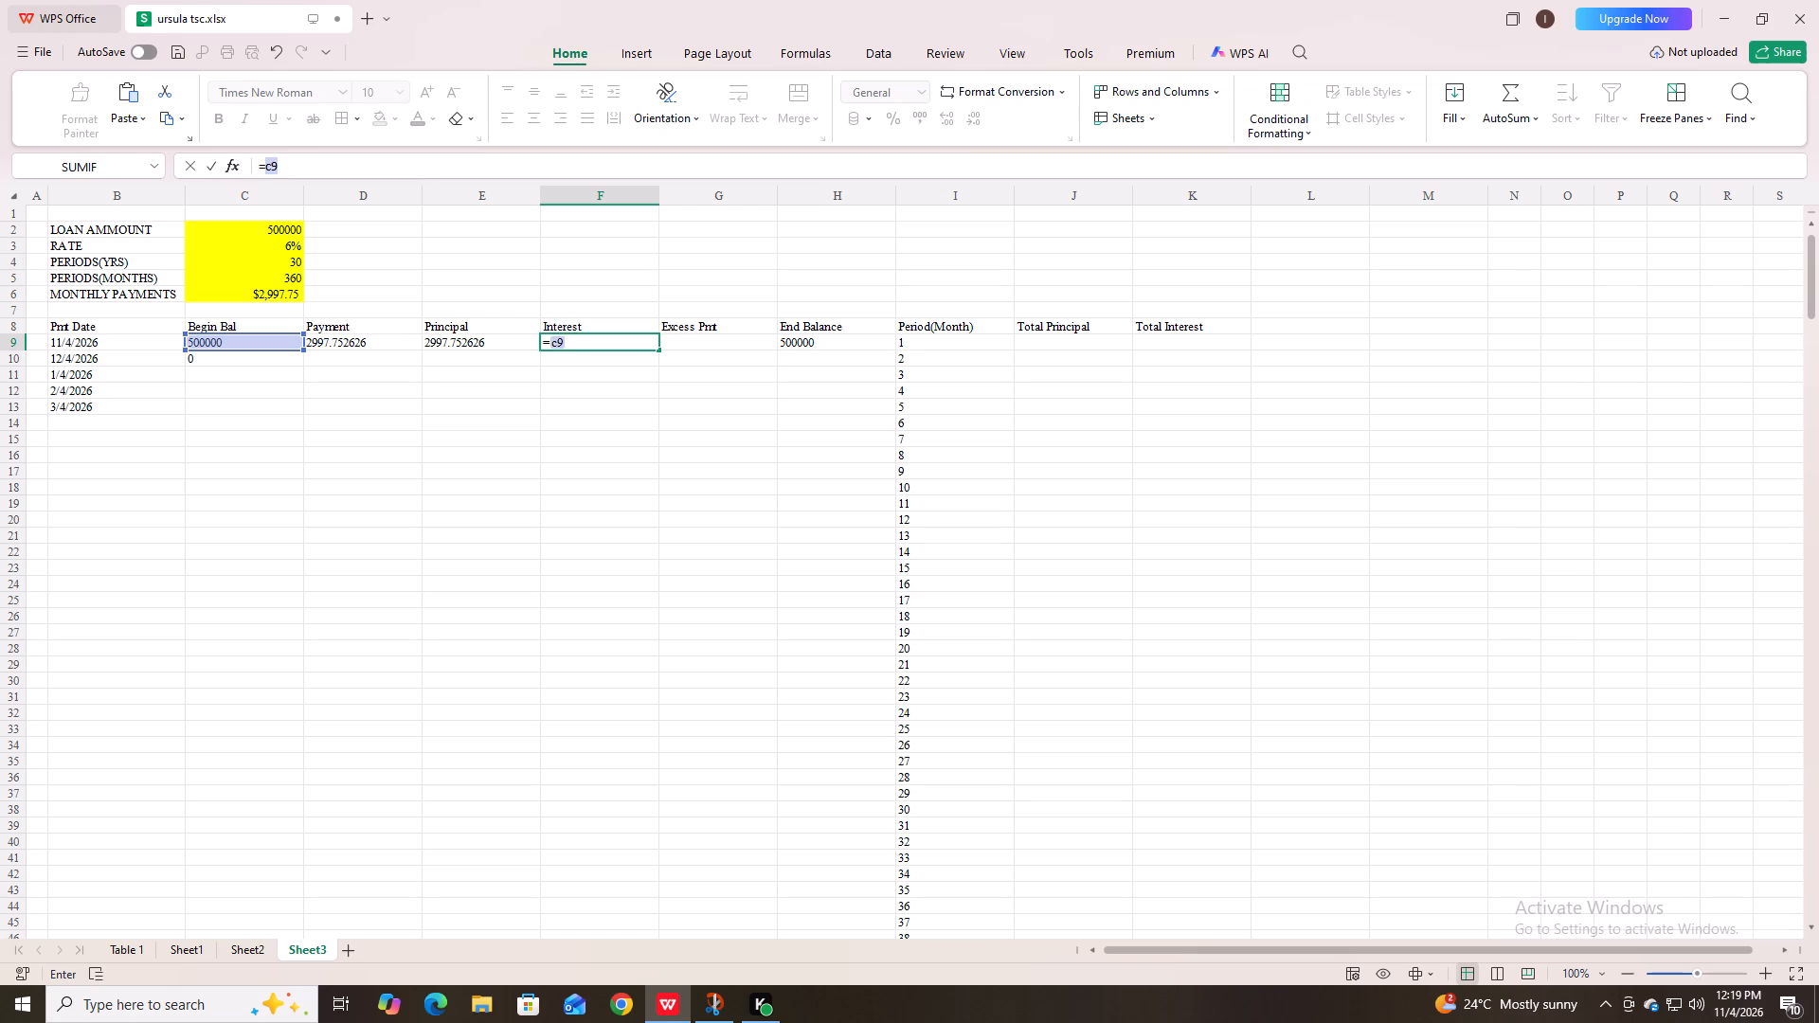
{"action": "key", "text": "asterisk"}
{"action": "key", "text": "c"}
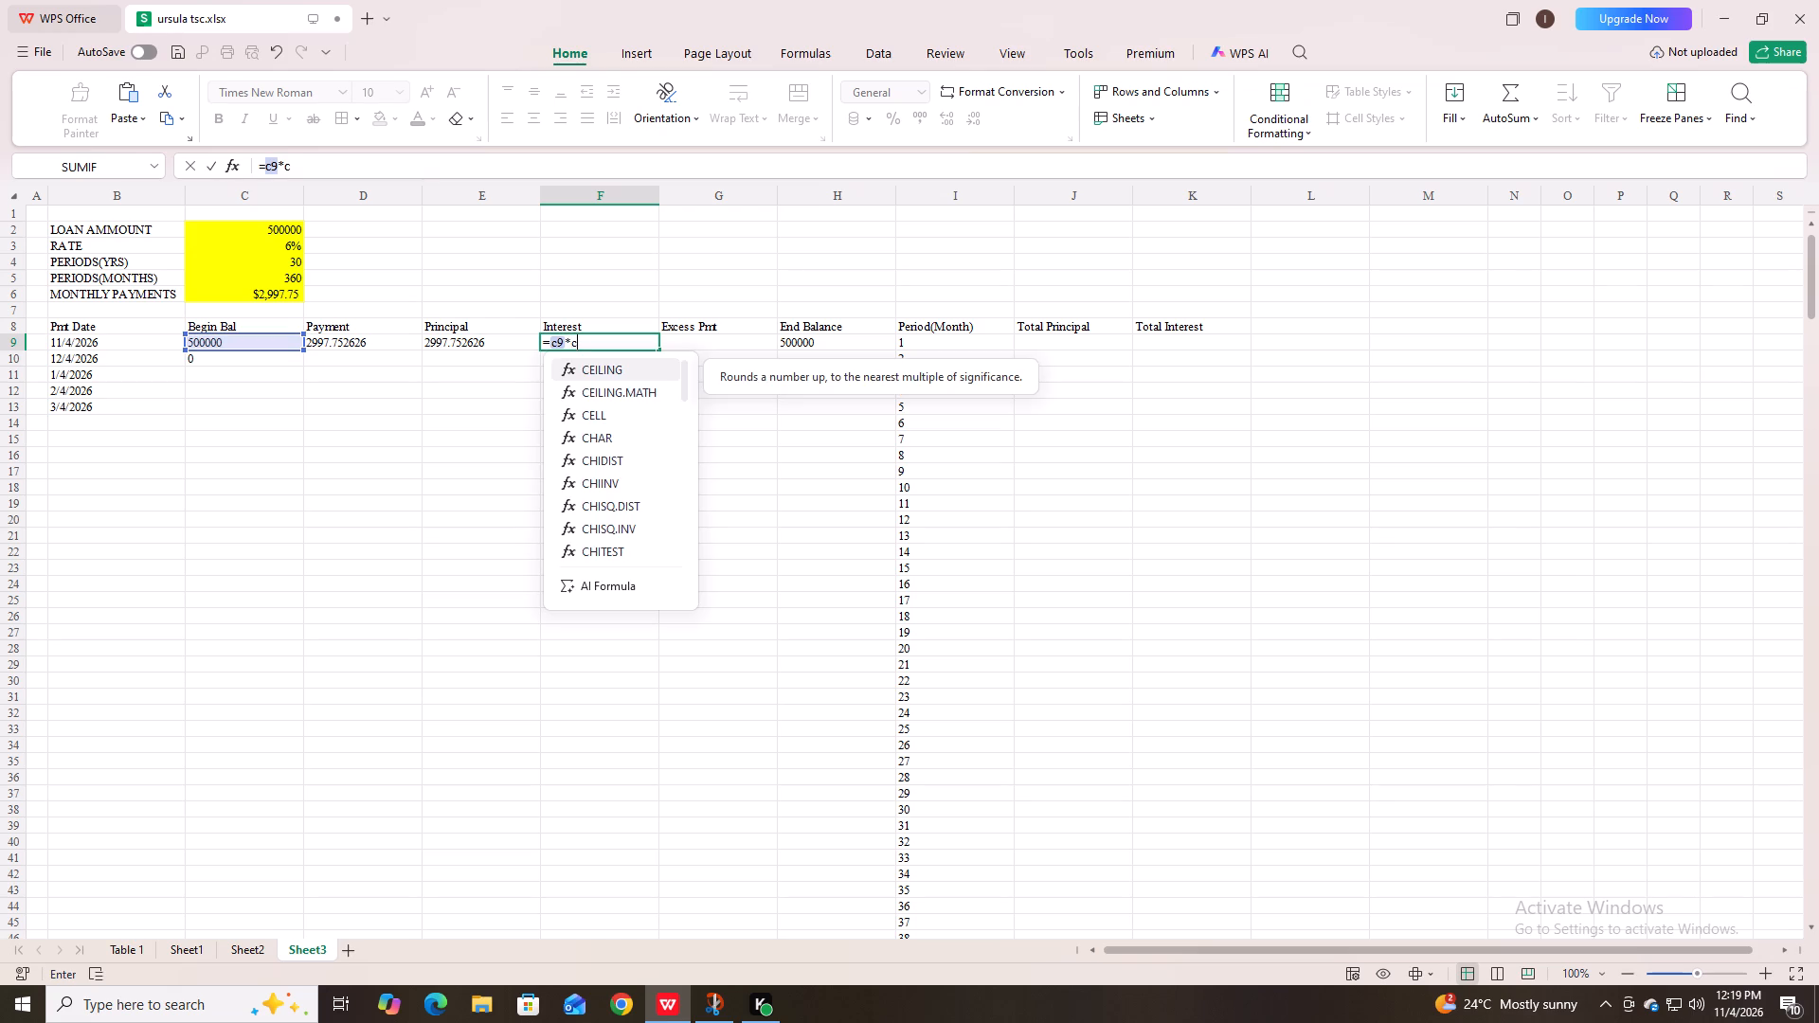
{"action": "key", "text": "3"}
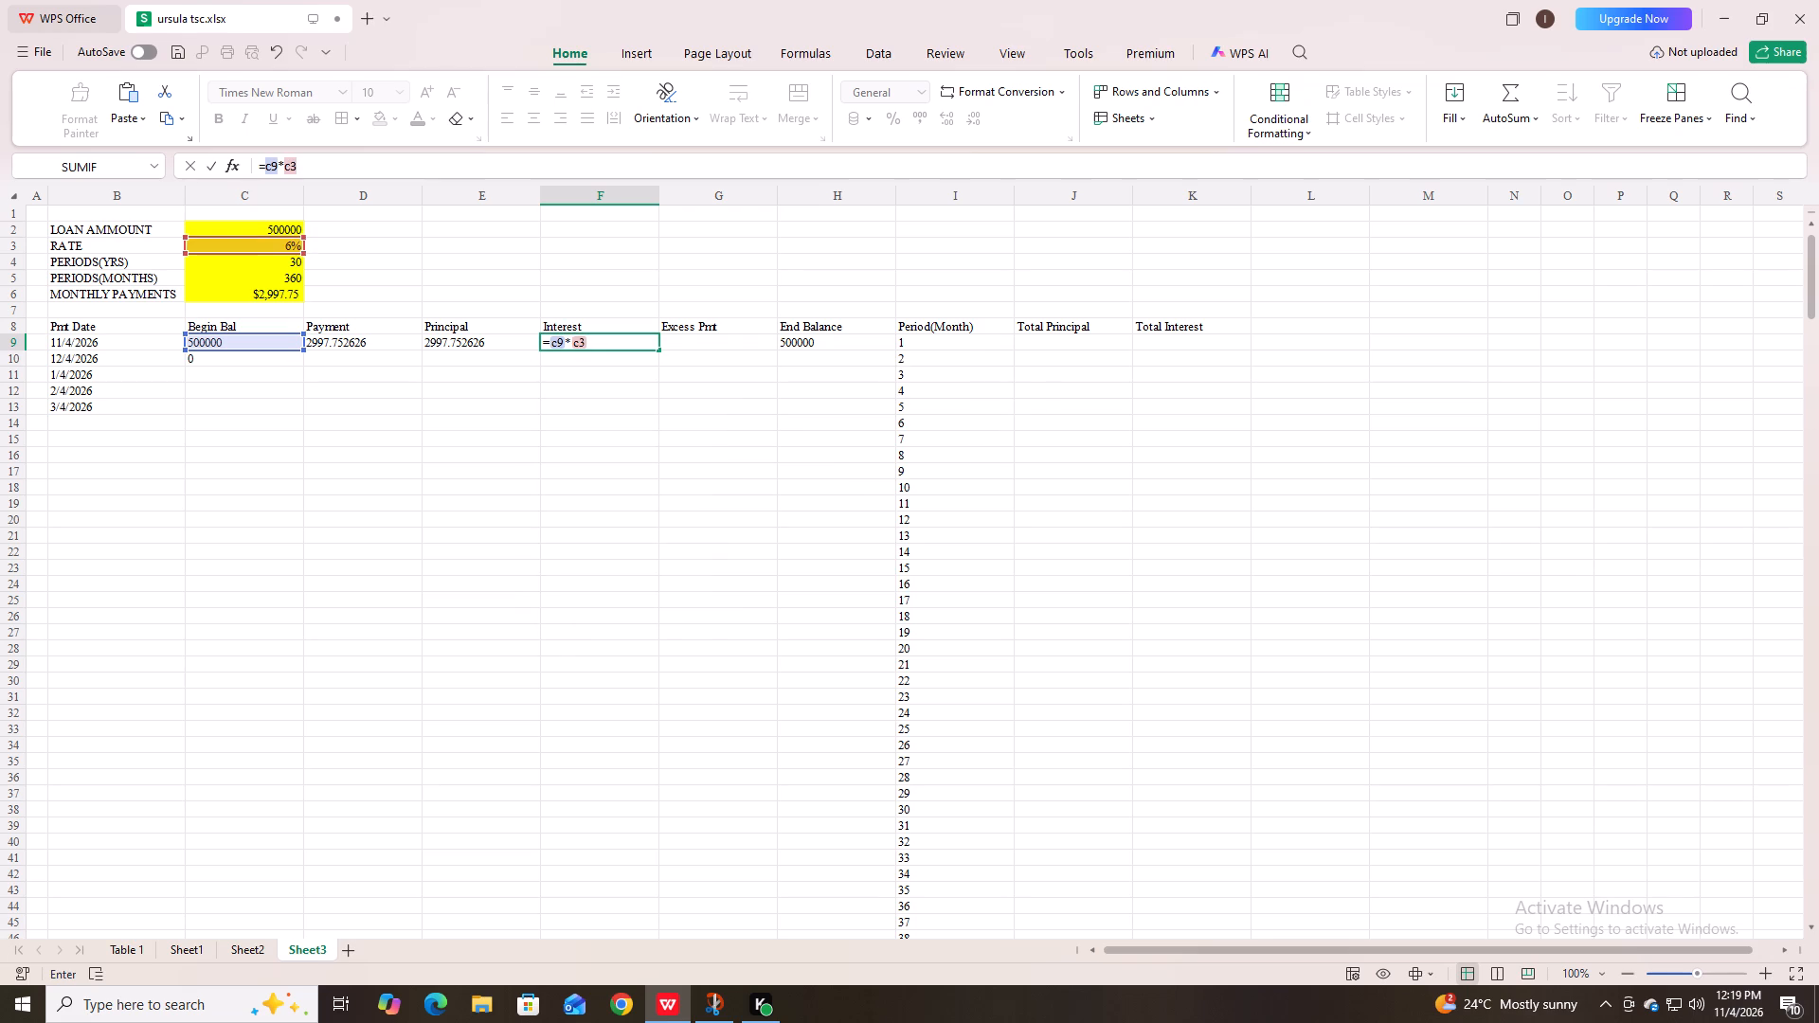
{"action": "key", "text": "slash"}
{"action": "type", "text": "12"}
{"action": "key", "text": "Return"}
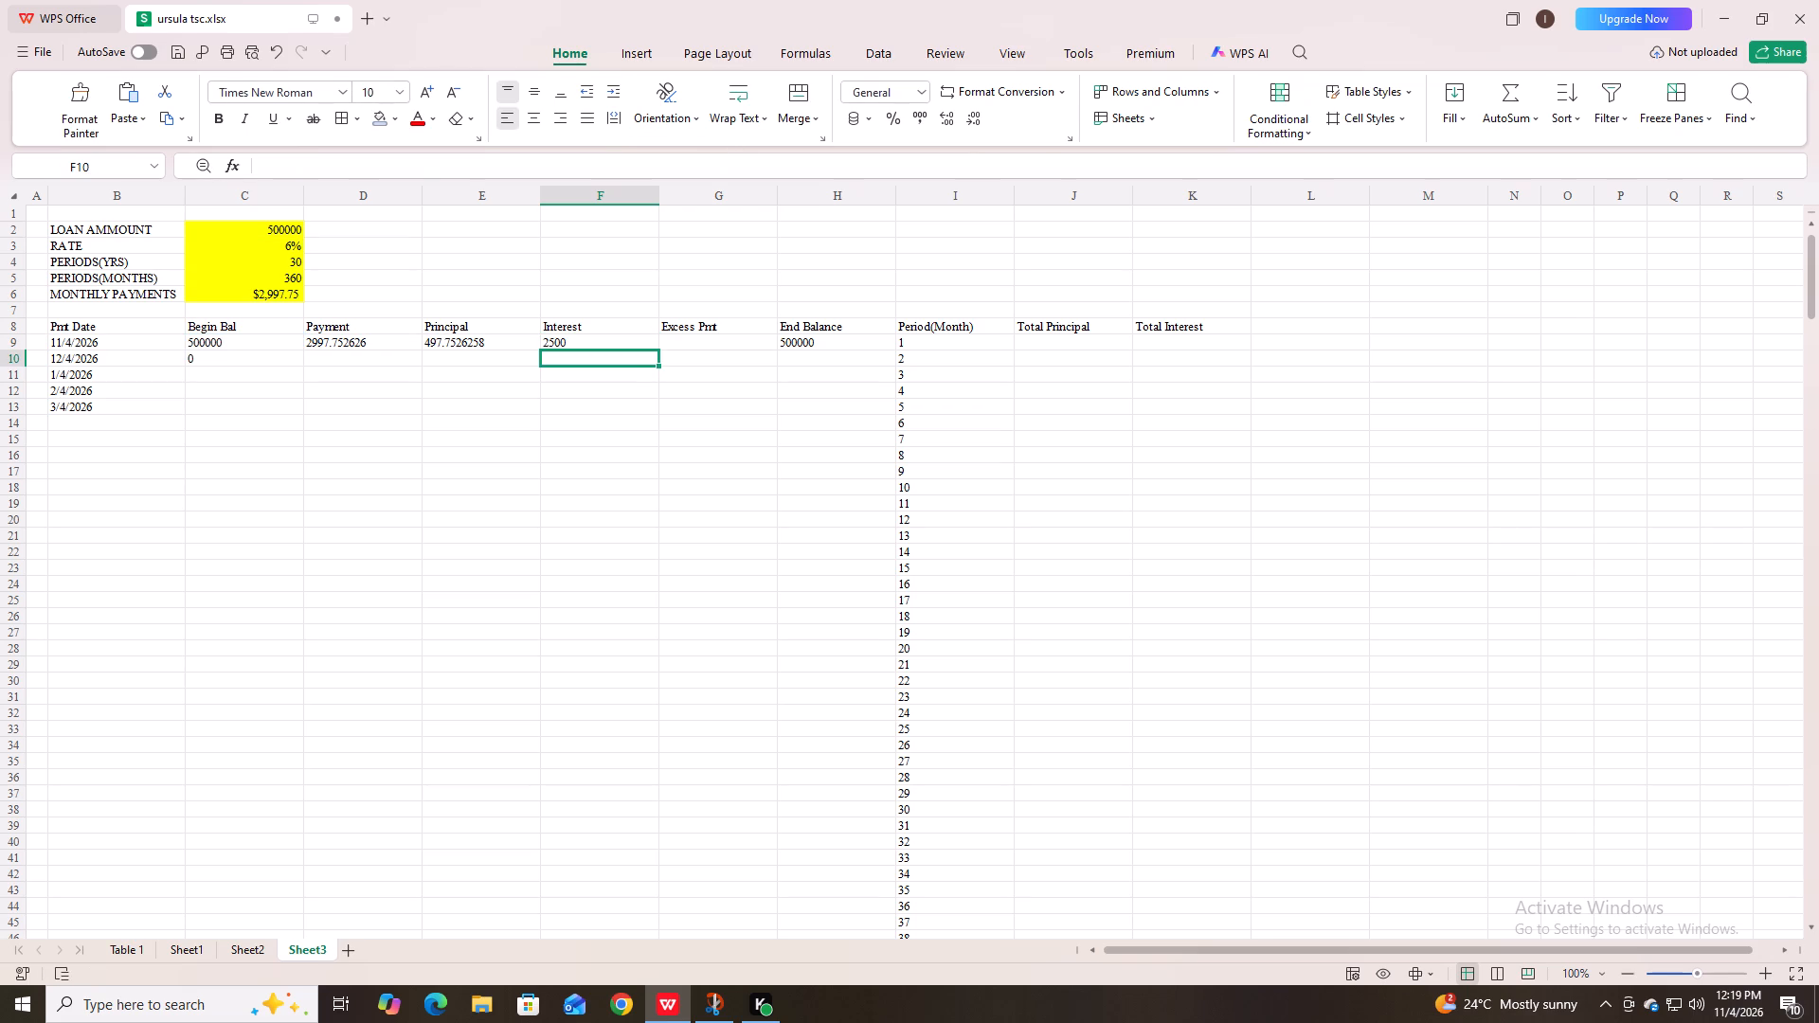
Select G9, the first Excess Pmt cell.
{"action": "left_click", "coordinate": [717, 336]}
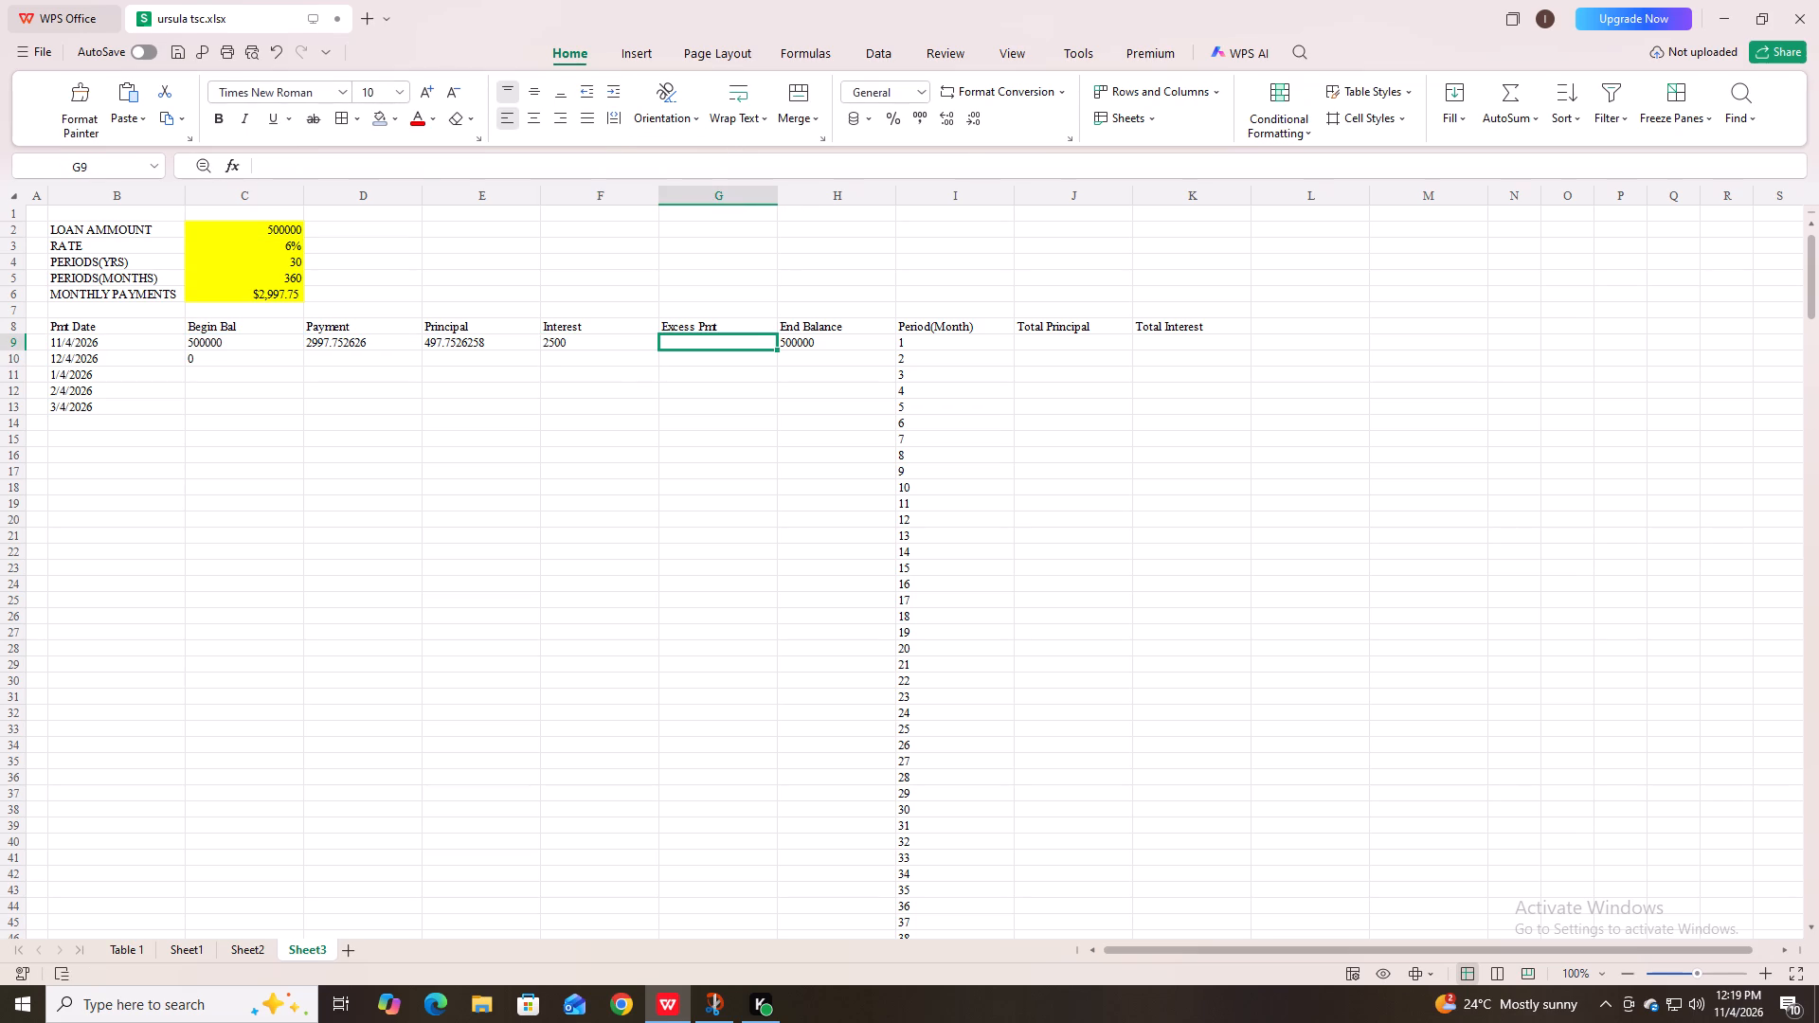
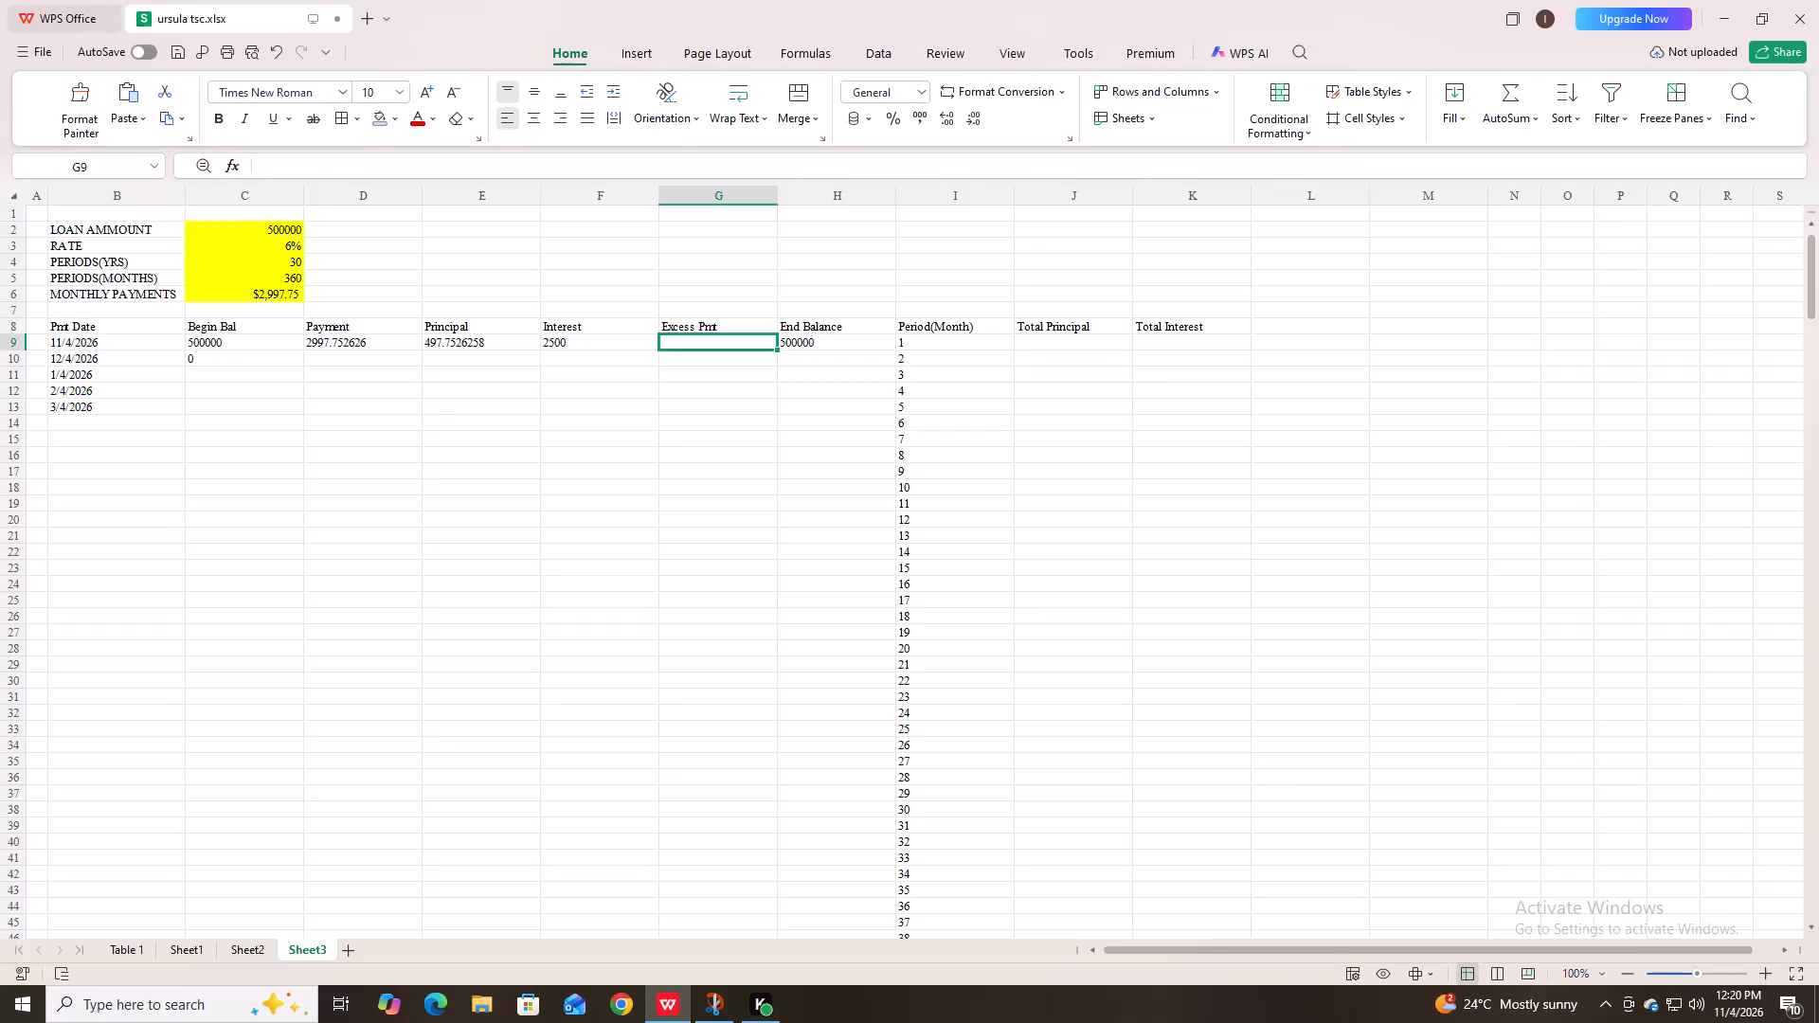
Insert the ROUND function before C9*C3/12 in the formula of F9, the first Interest cell.
{"action": "left_click", "coordinate": [567, 341]}
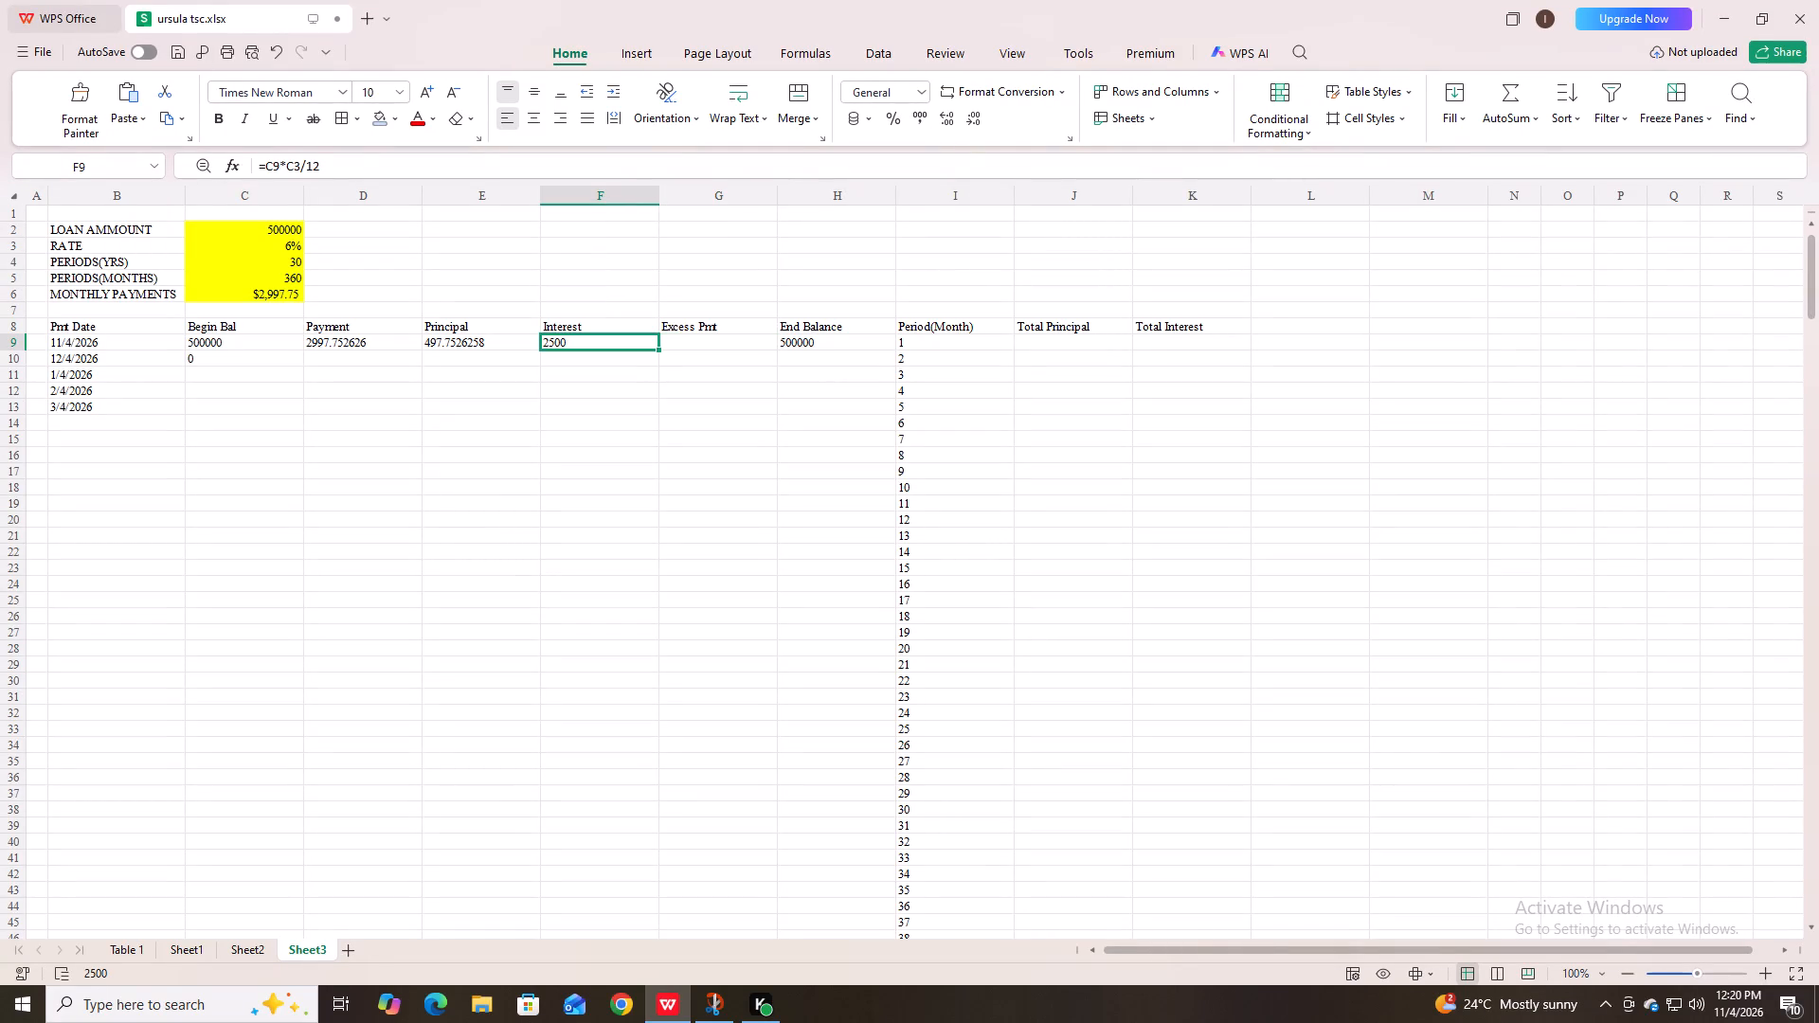
{"action": "left_click", "coordinate": [265, 164]}
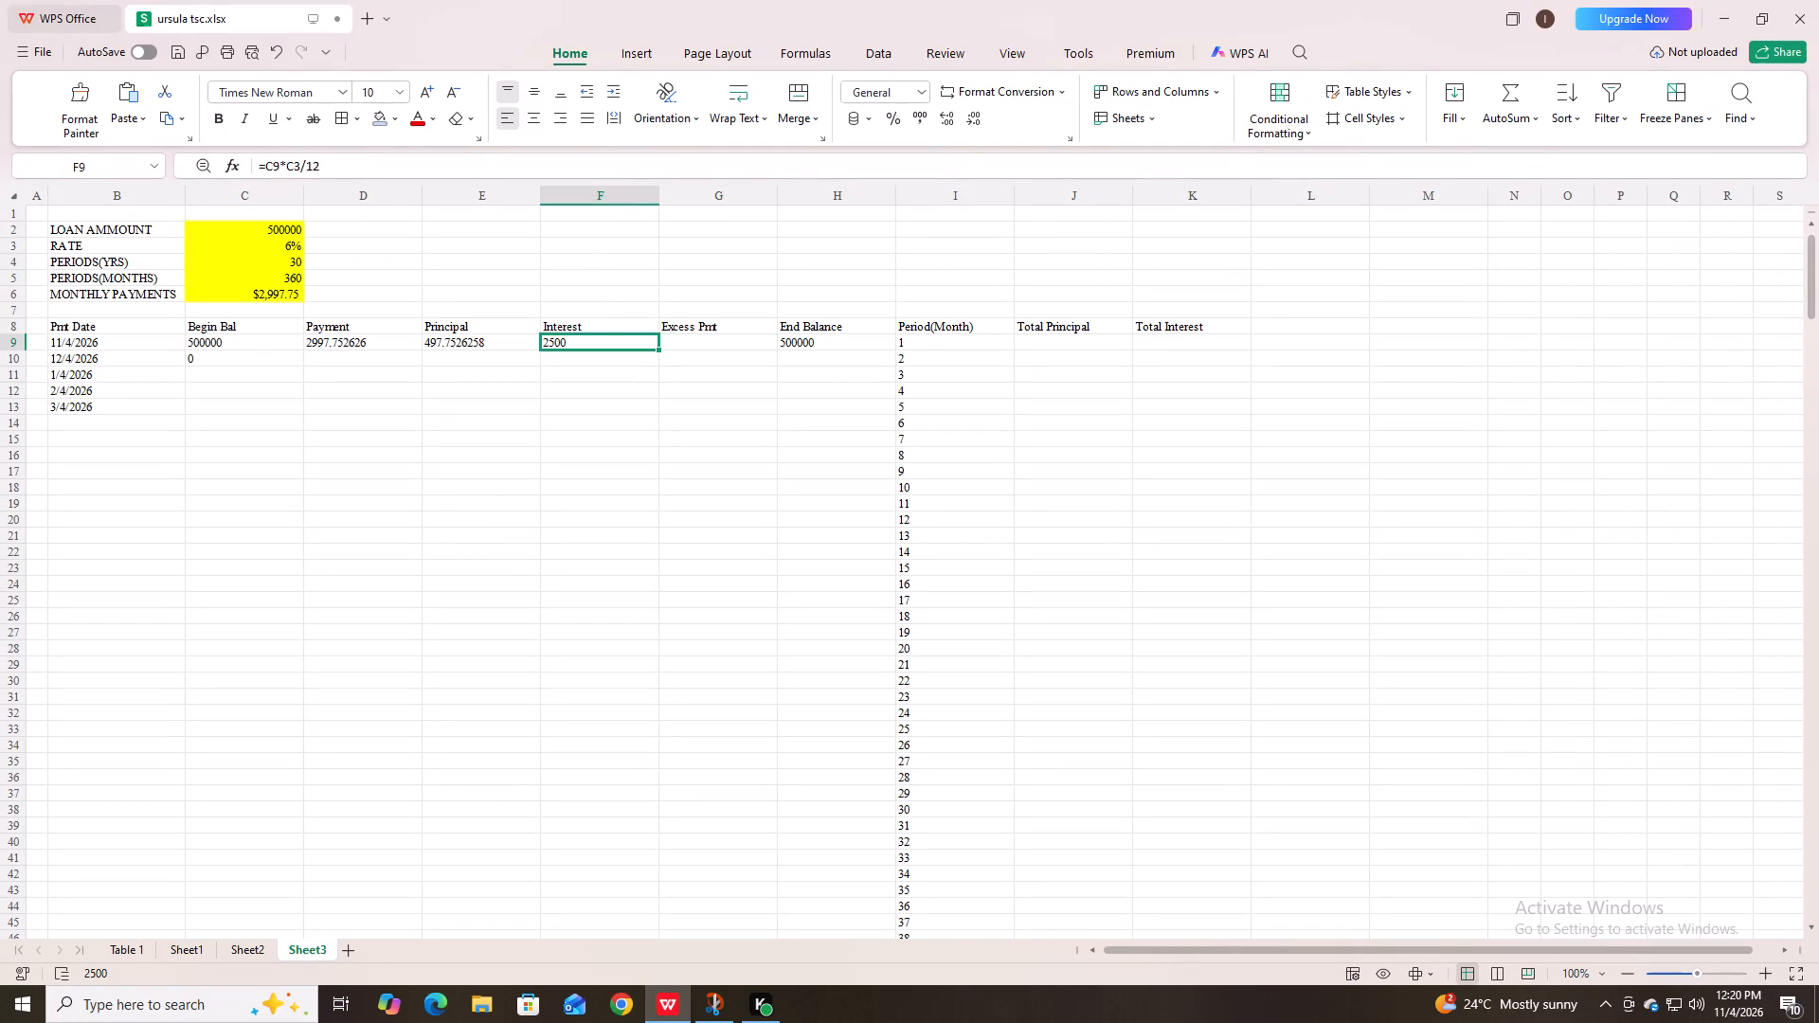
{"action": "left_click", "coordinate": [265, 164]}
{"action": "double_click", "coordinate": [265, 164]}
{"action": "triple_click", "coordinate": [265, 164]}
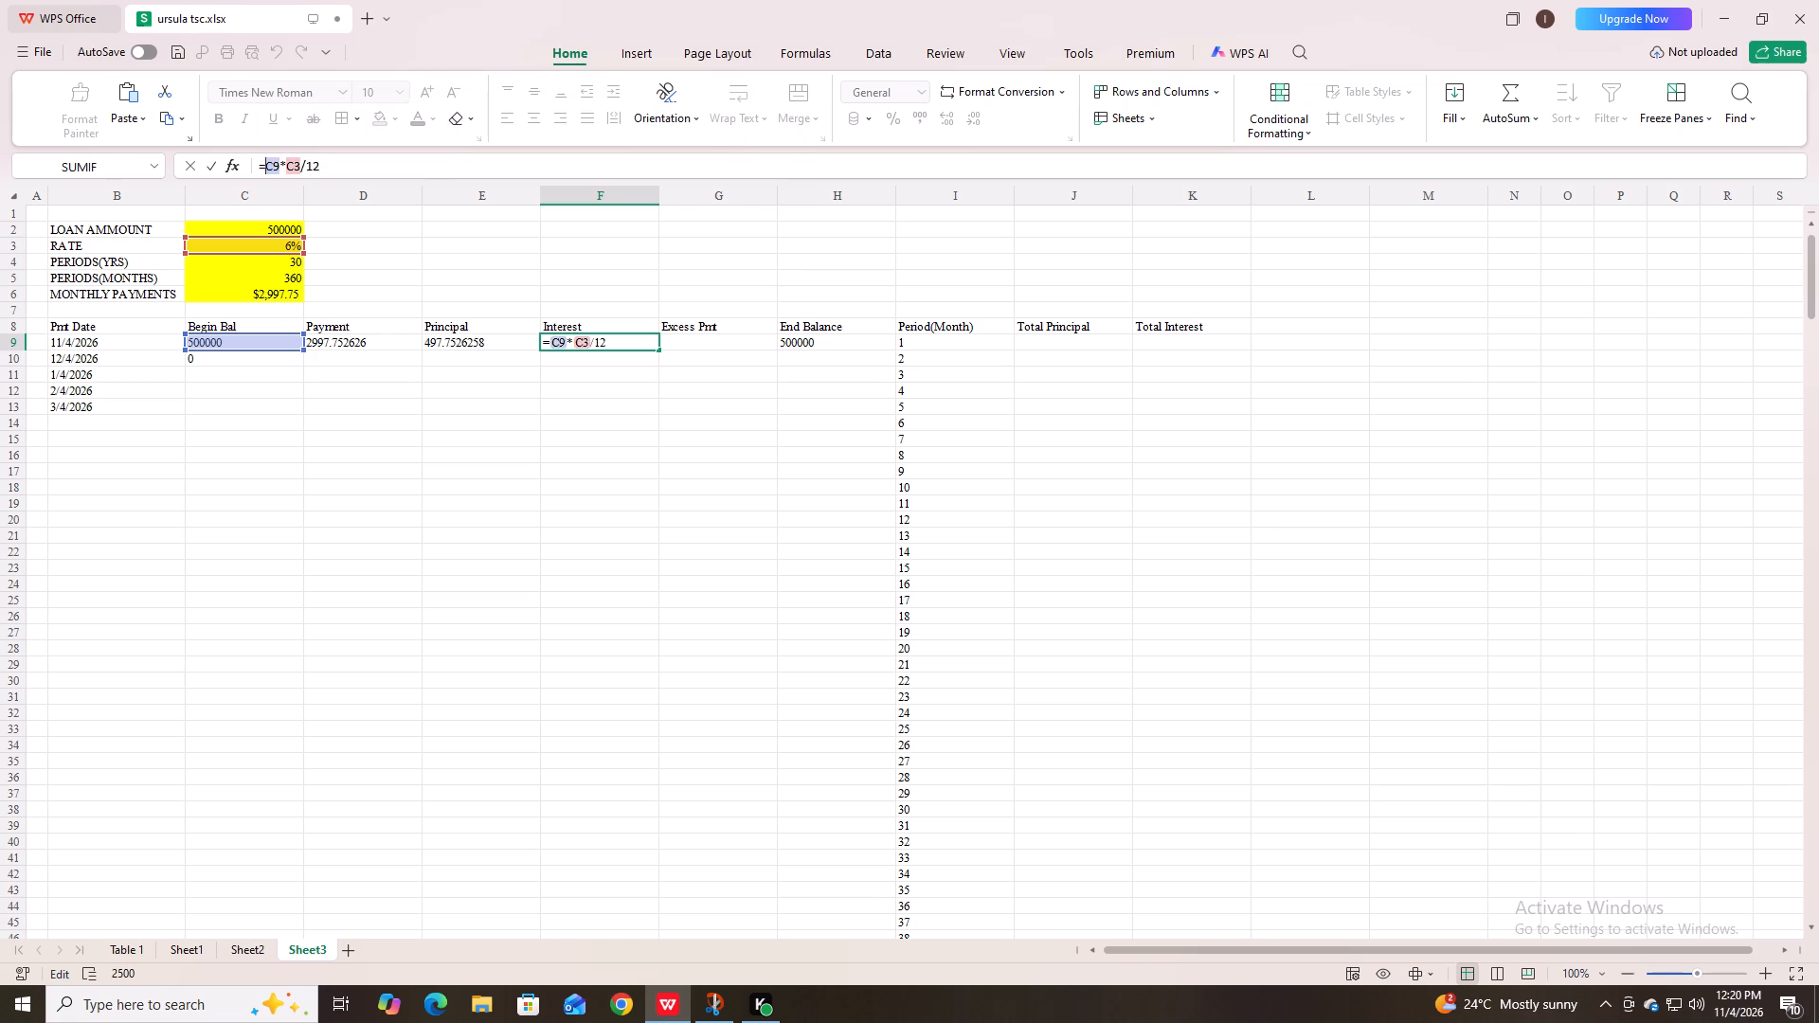
{"action": "left_click", "coordinate": [265, 164]}
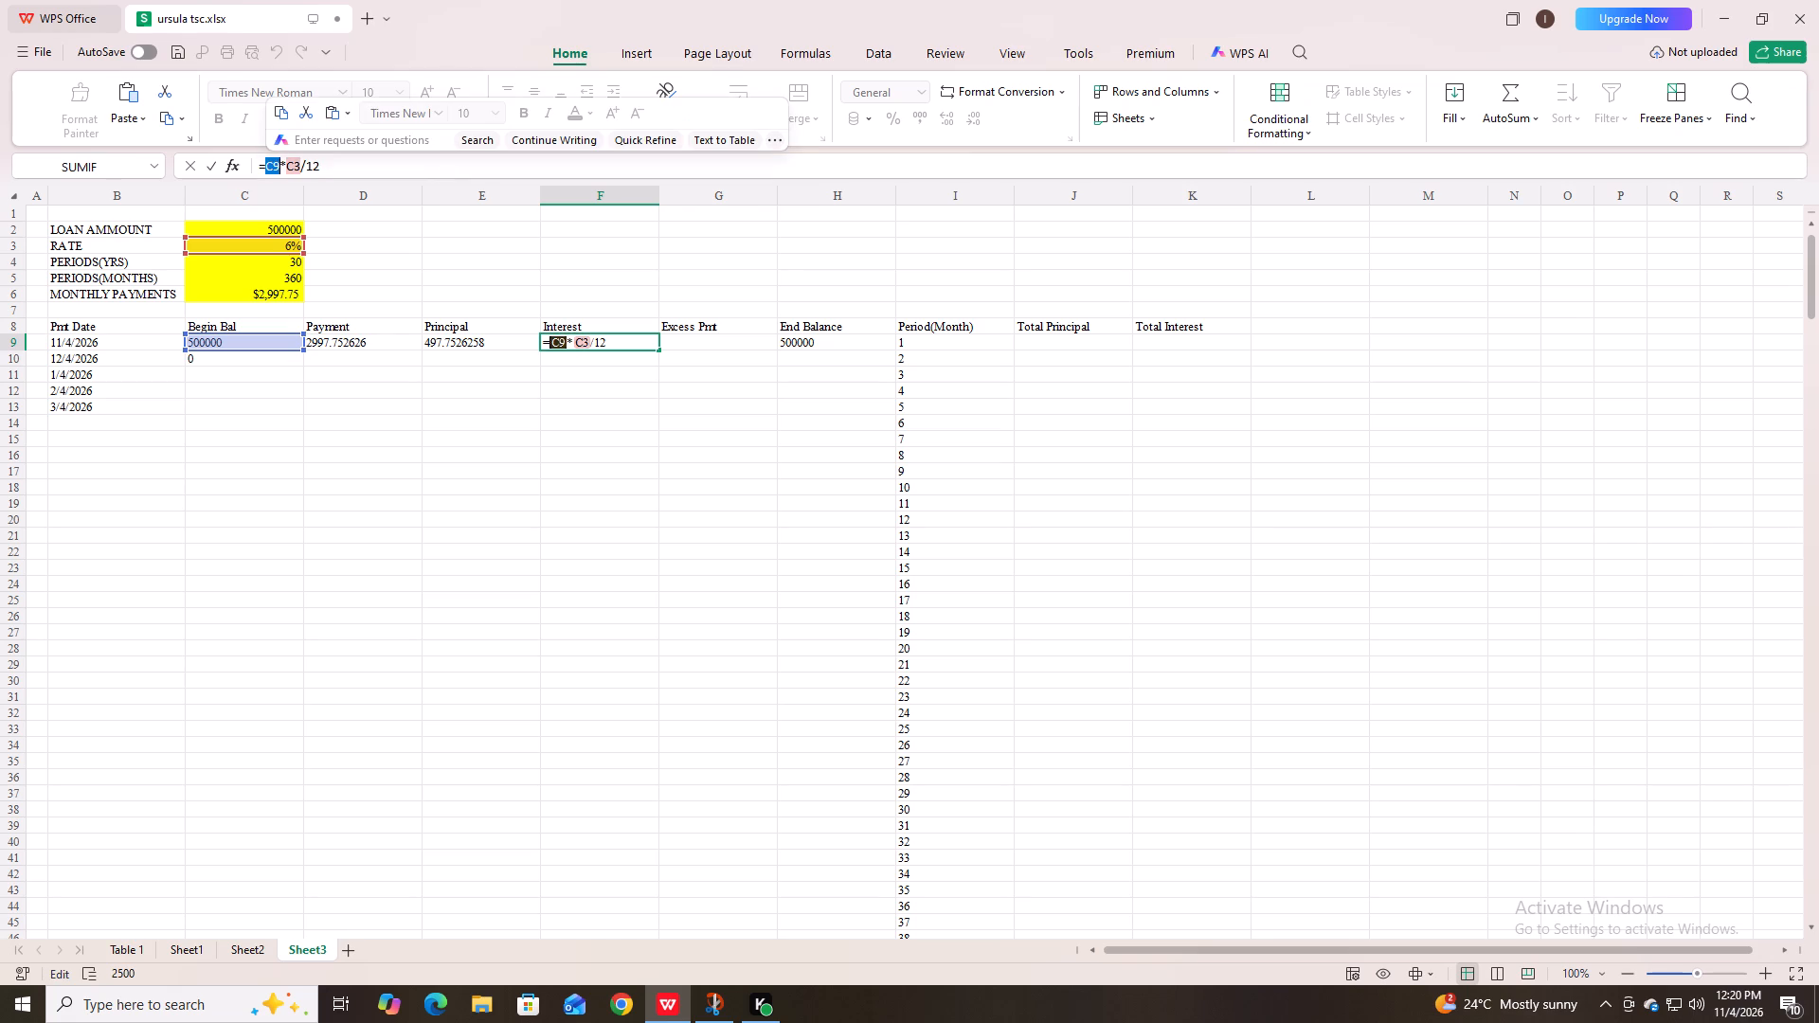
{"action": "left_click", "coordinate": [261, 161]}
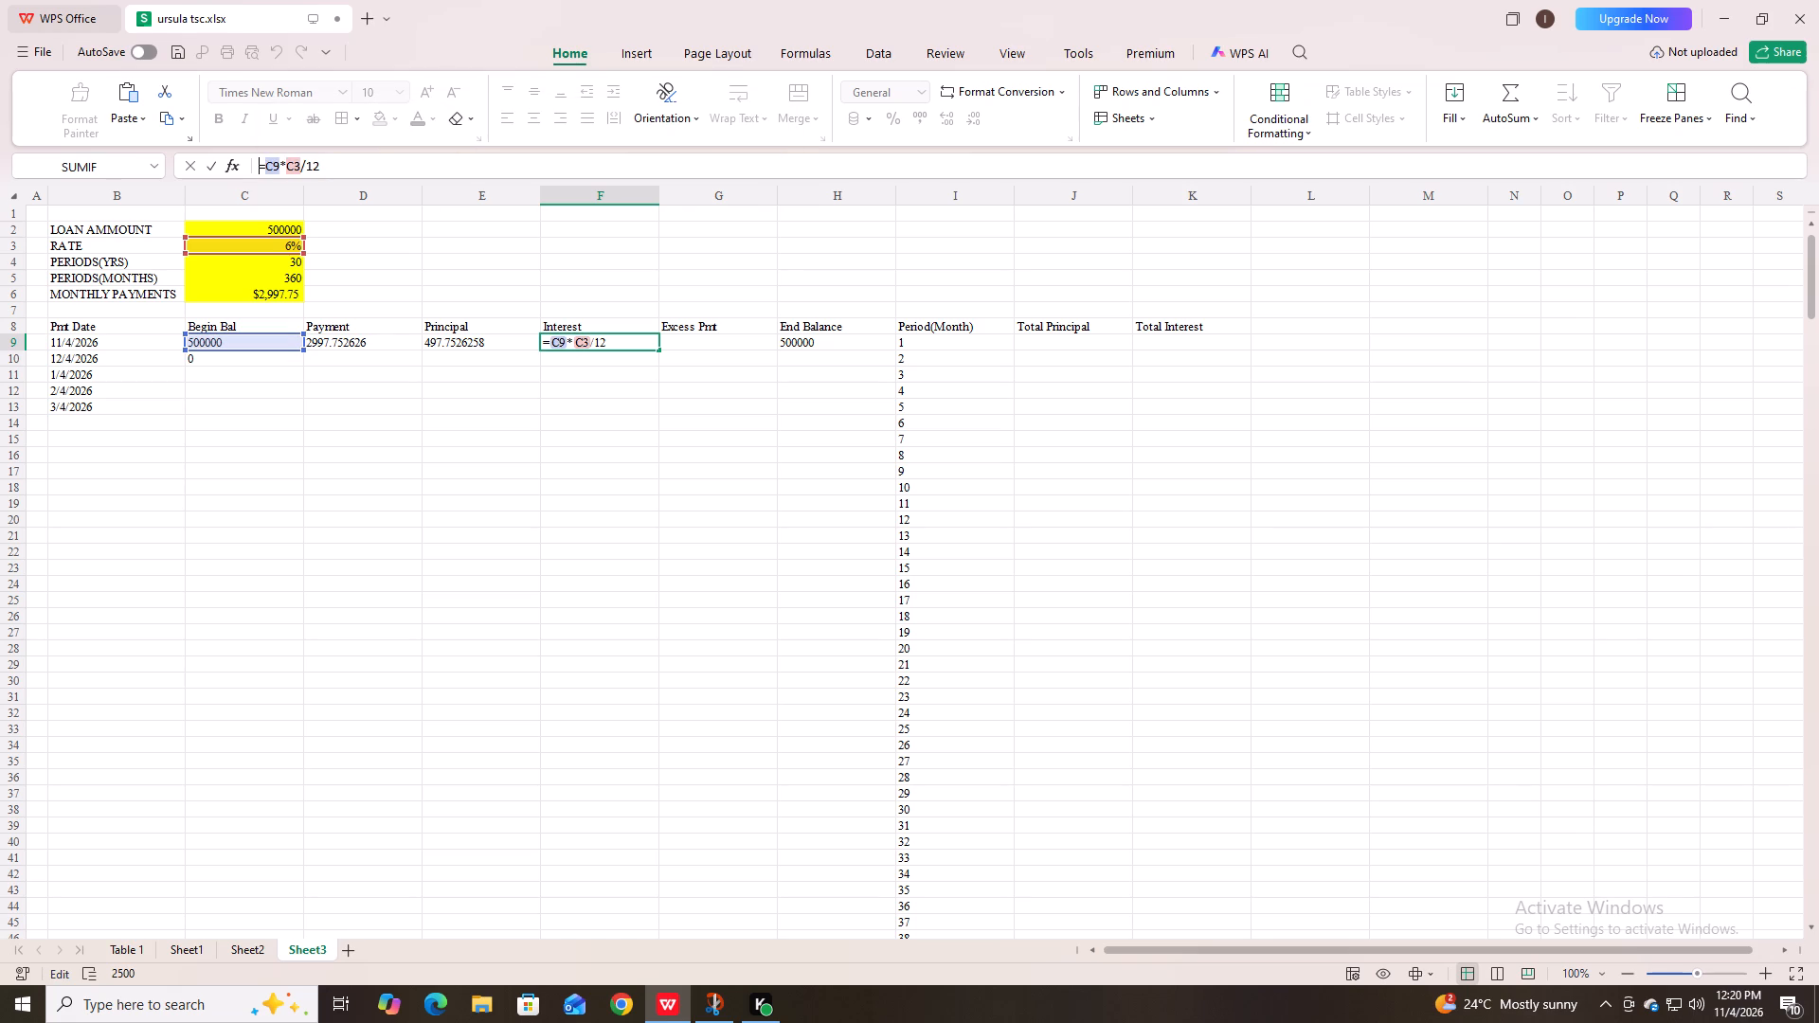
{"action": "left_click", "coordinate": [264, 166]}
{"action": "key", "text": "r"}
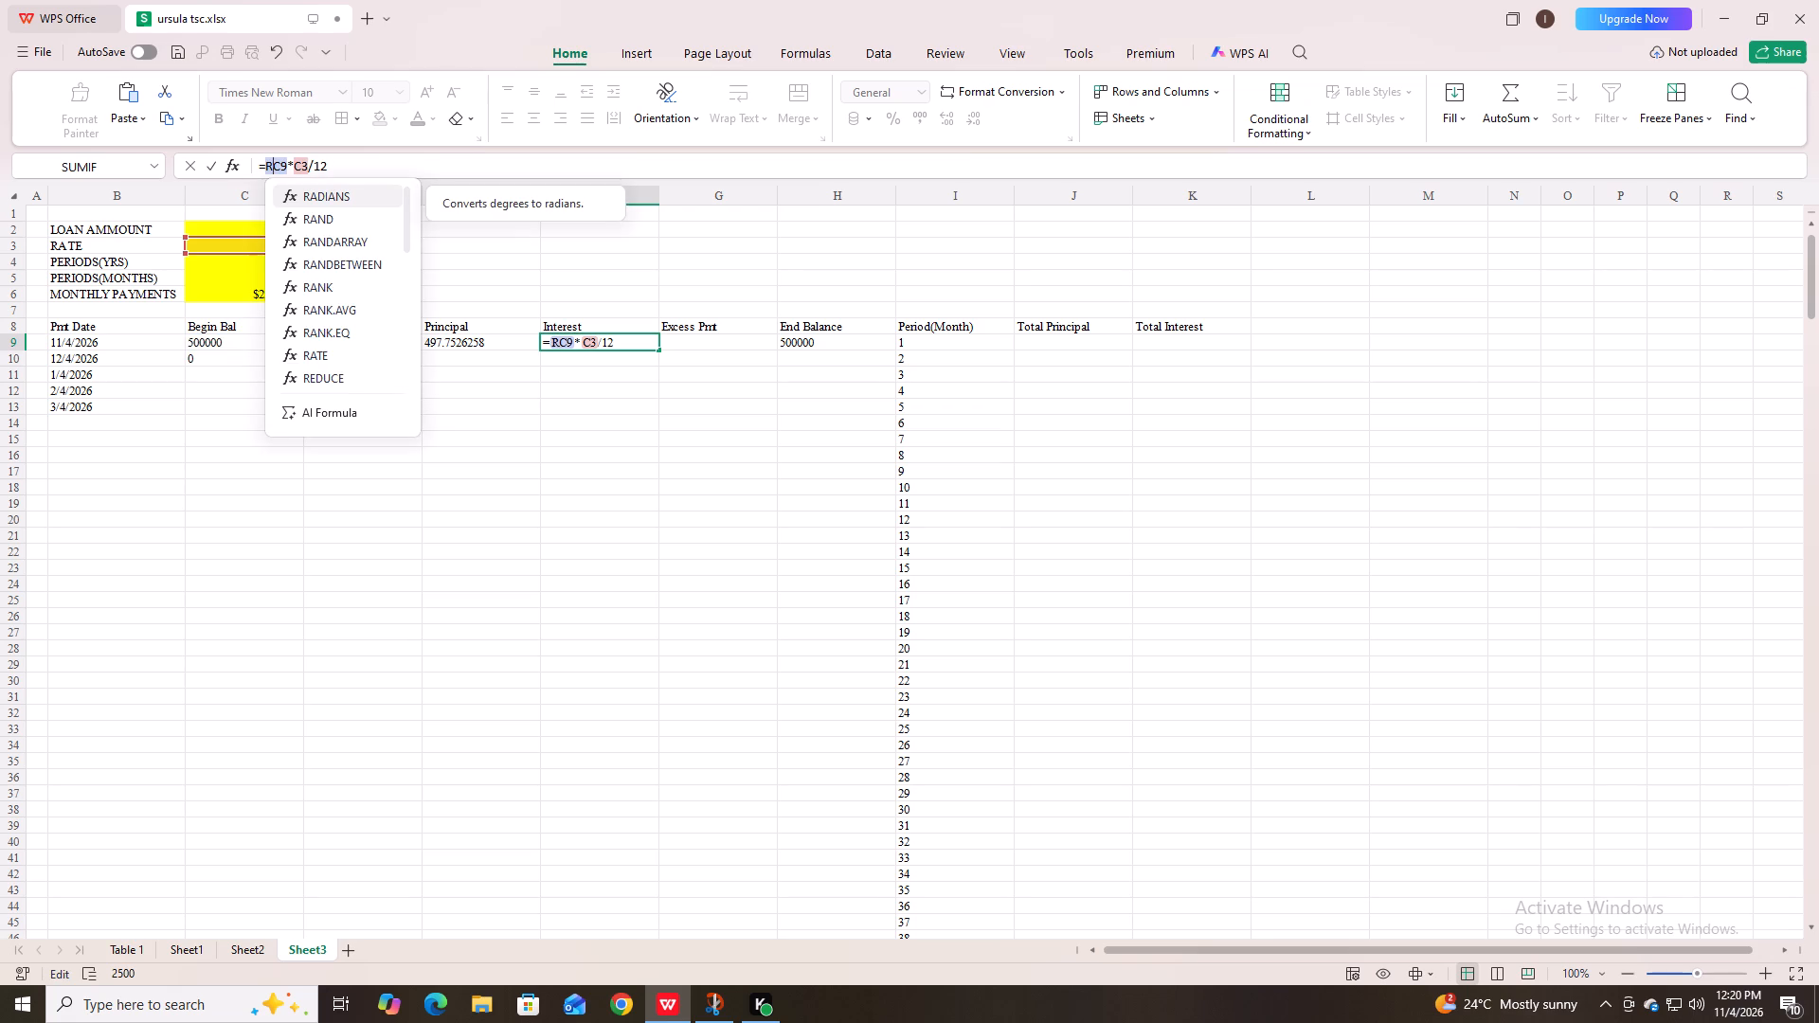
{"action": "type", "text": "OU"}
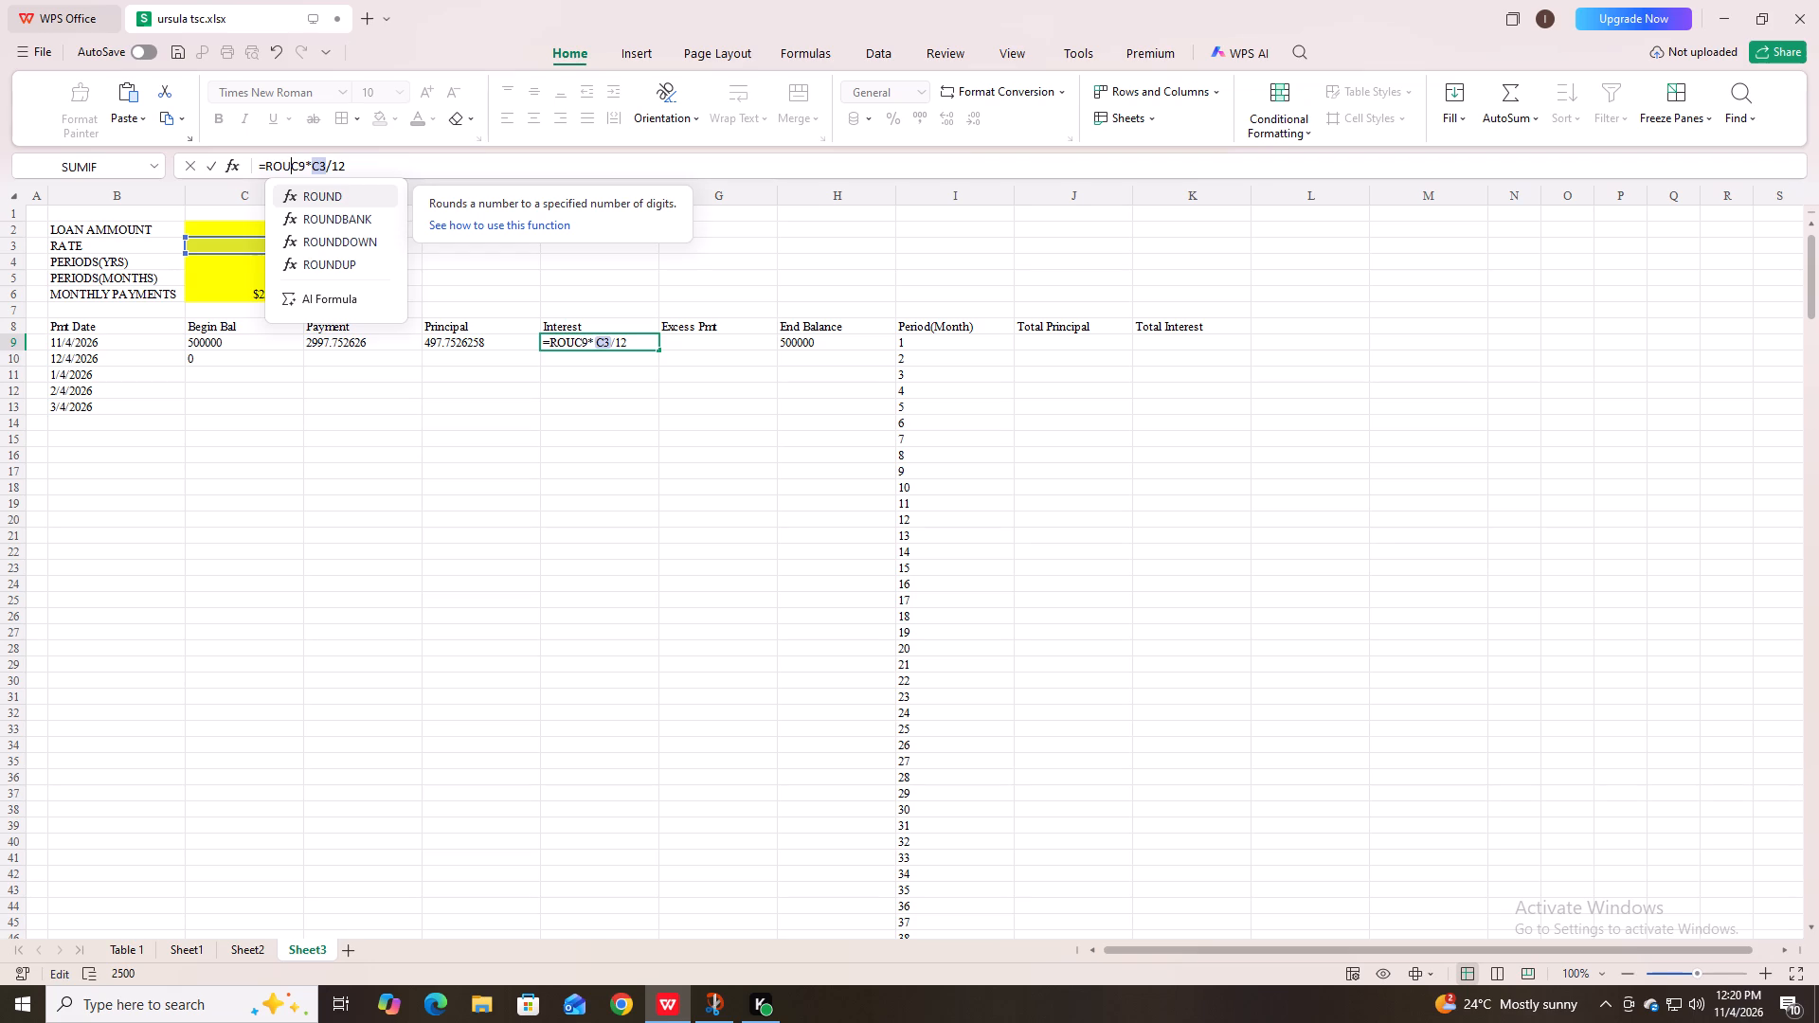
{"action": "left_click", "coordinate": [341, 196]}
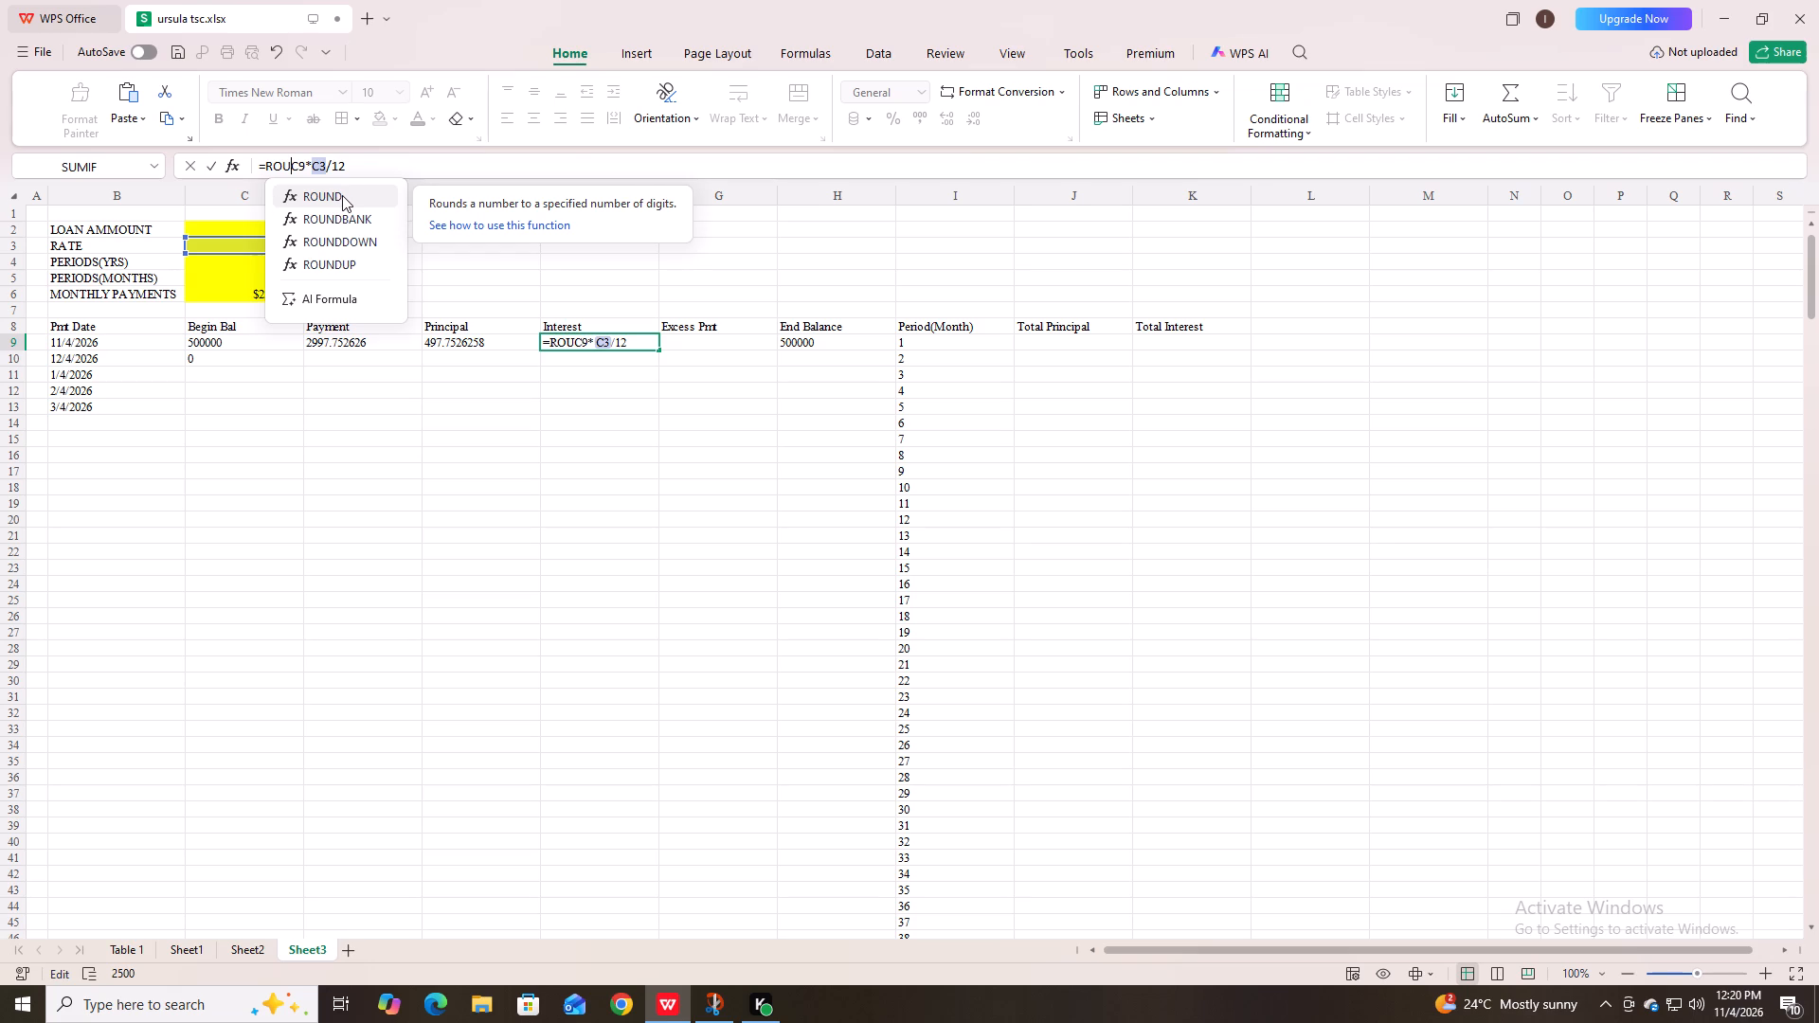
{"action": "double_click", "coordinate": [342, 195]}
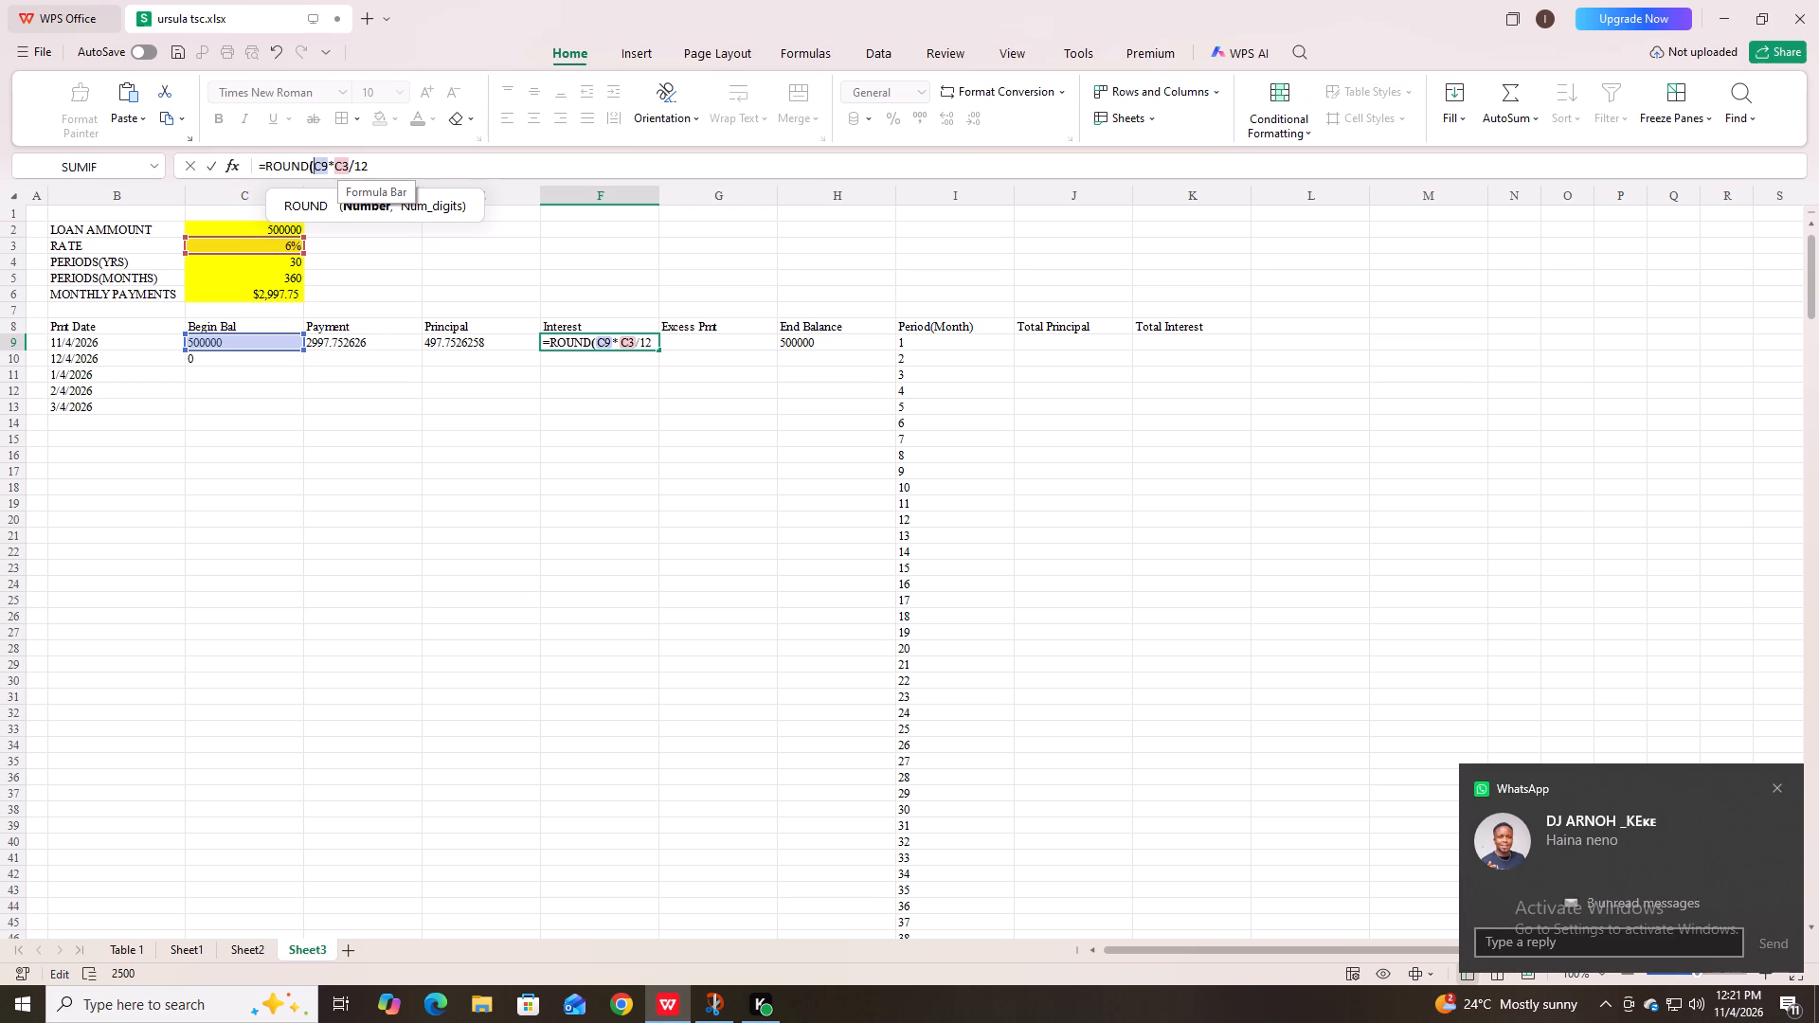
Make the rate reference in the F9 formula absolute as $C$3.
{"action": "left_click", "coordinate": [336, 164]}
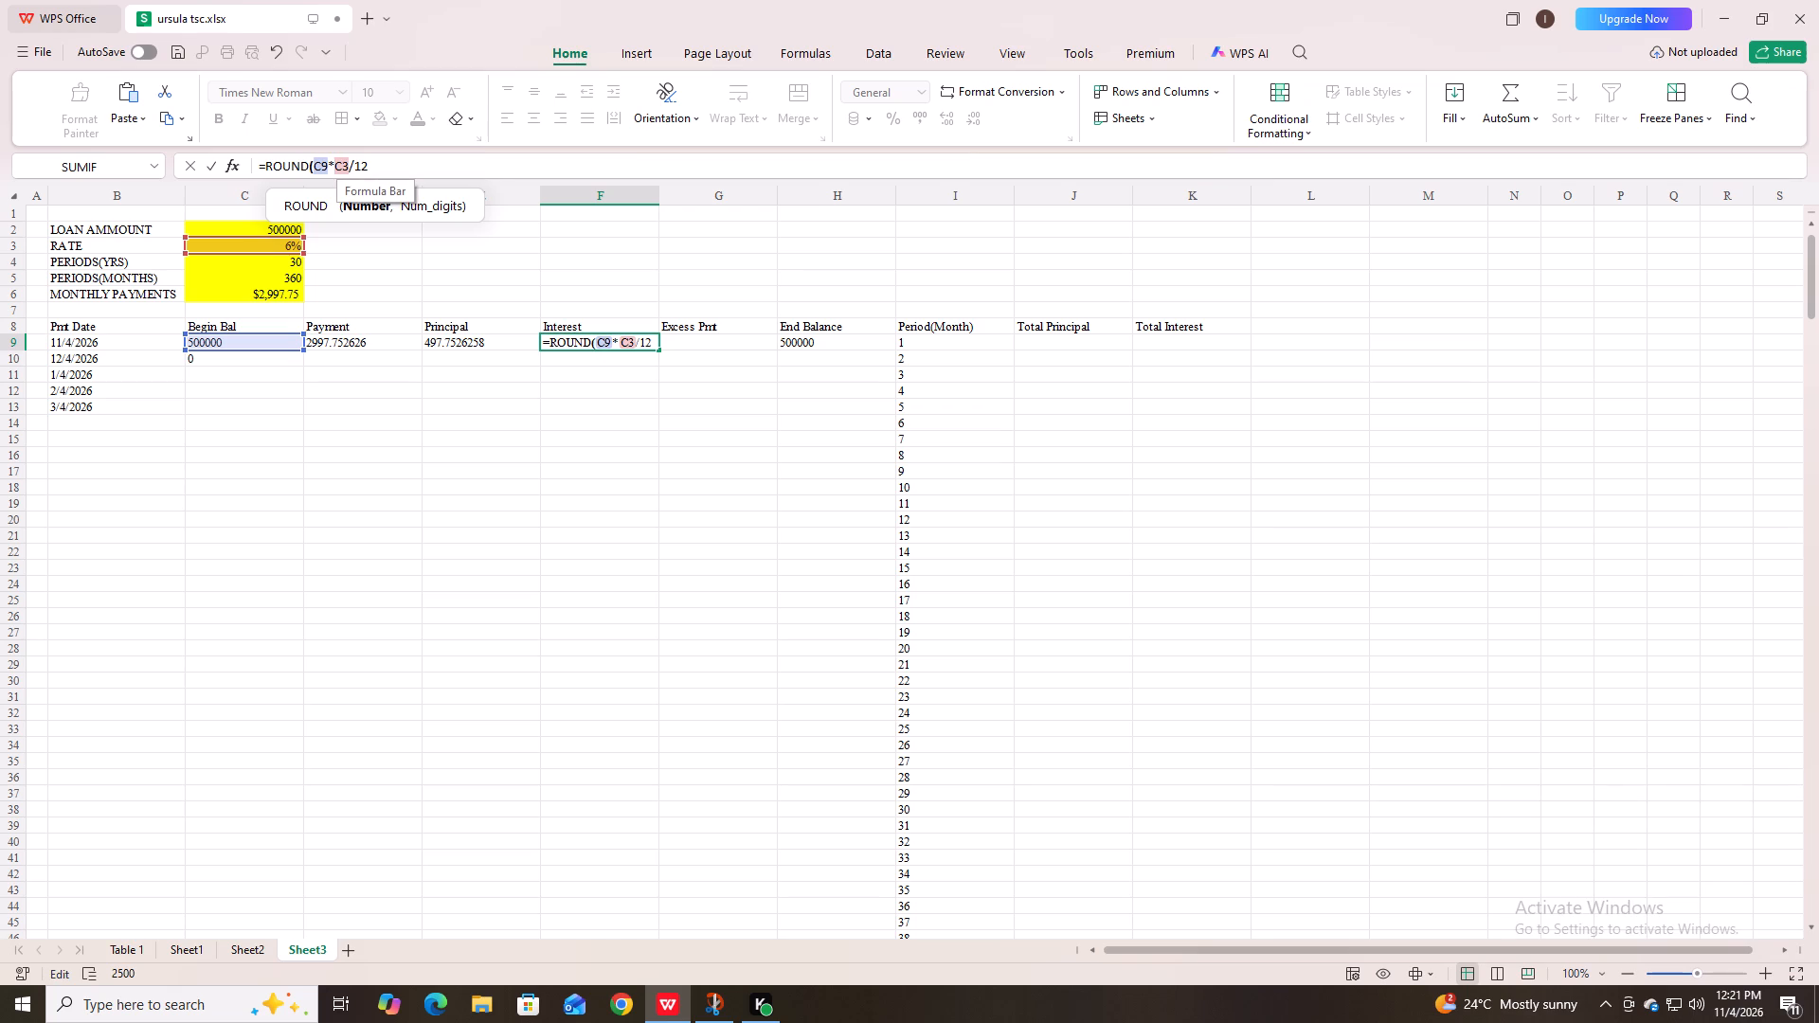
{"action": "key", "text": "ctrl+4"}
{"action": "key", "text": "ctrl+4"}
{"action": "key", "text": "shift+dollar"}
{"action": "left_click", "coordinate": [347, 167]}
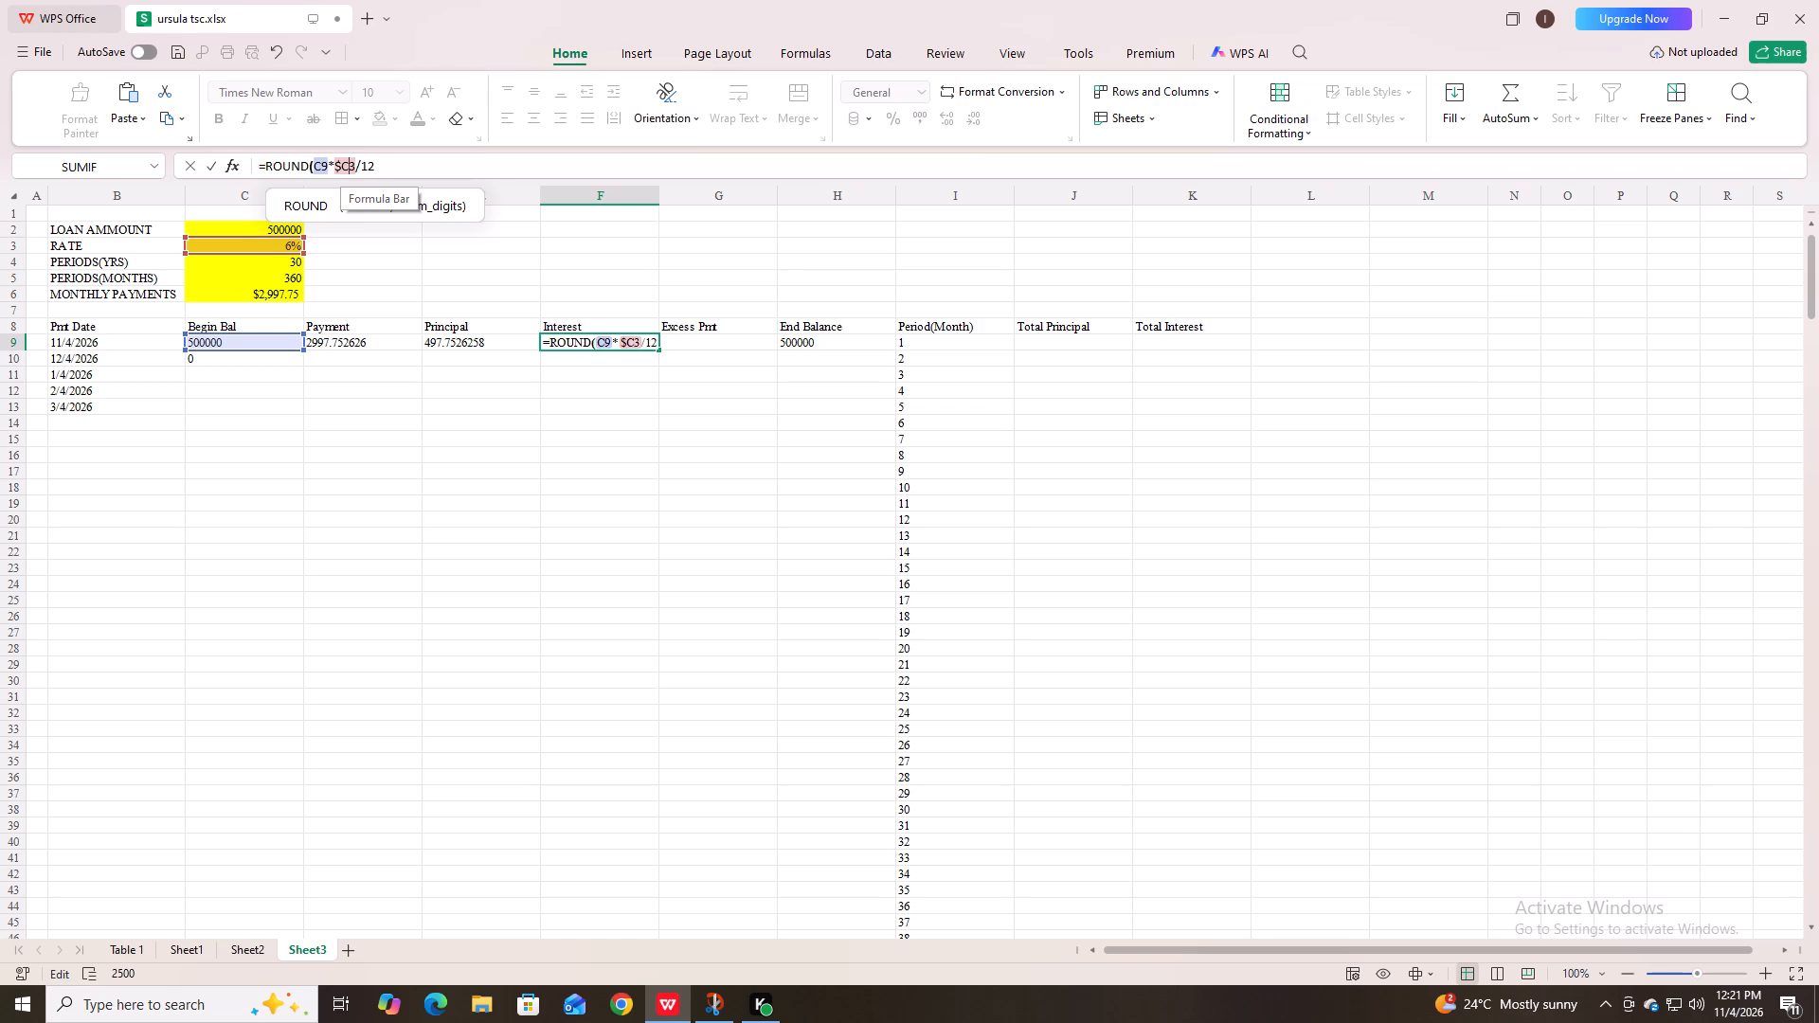
{"action": "key", "text": "shift+dollar"}
Submit the edited ROUND formula in F9 and accept formatting the entry as text.
{"action": "key", "text": "Return"}
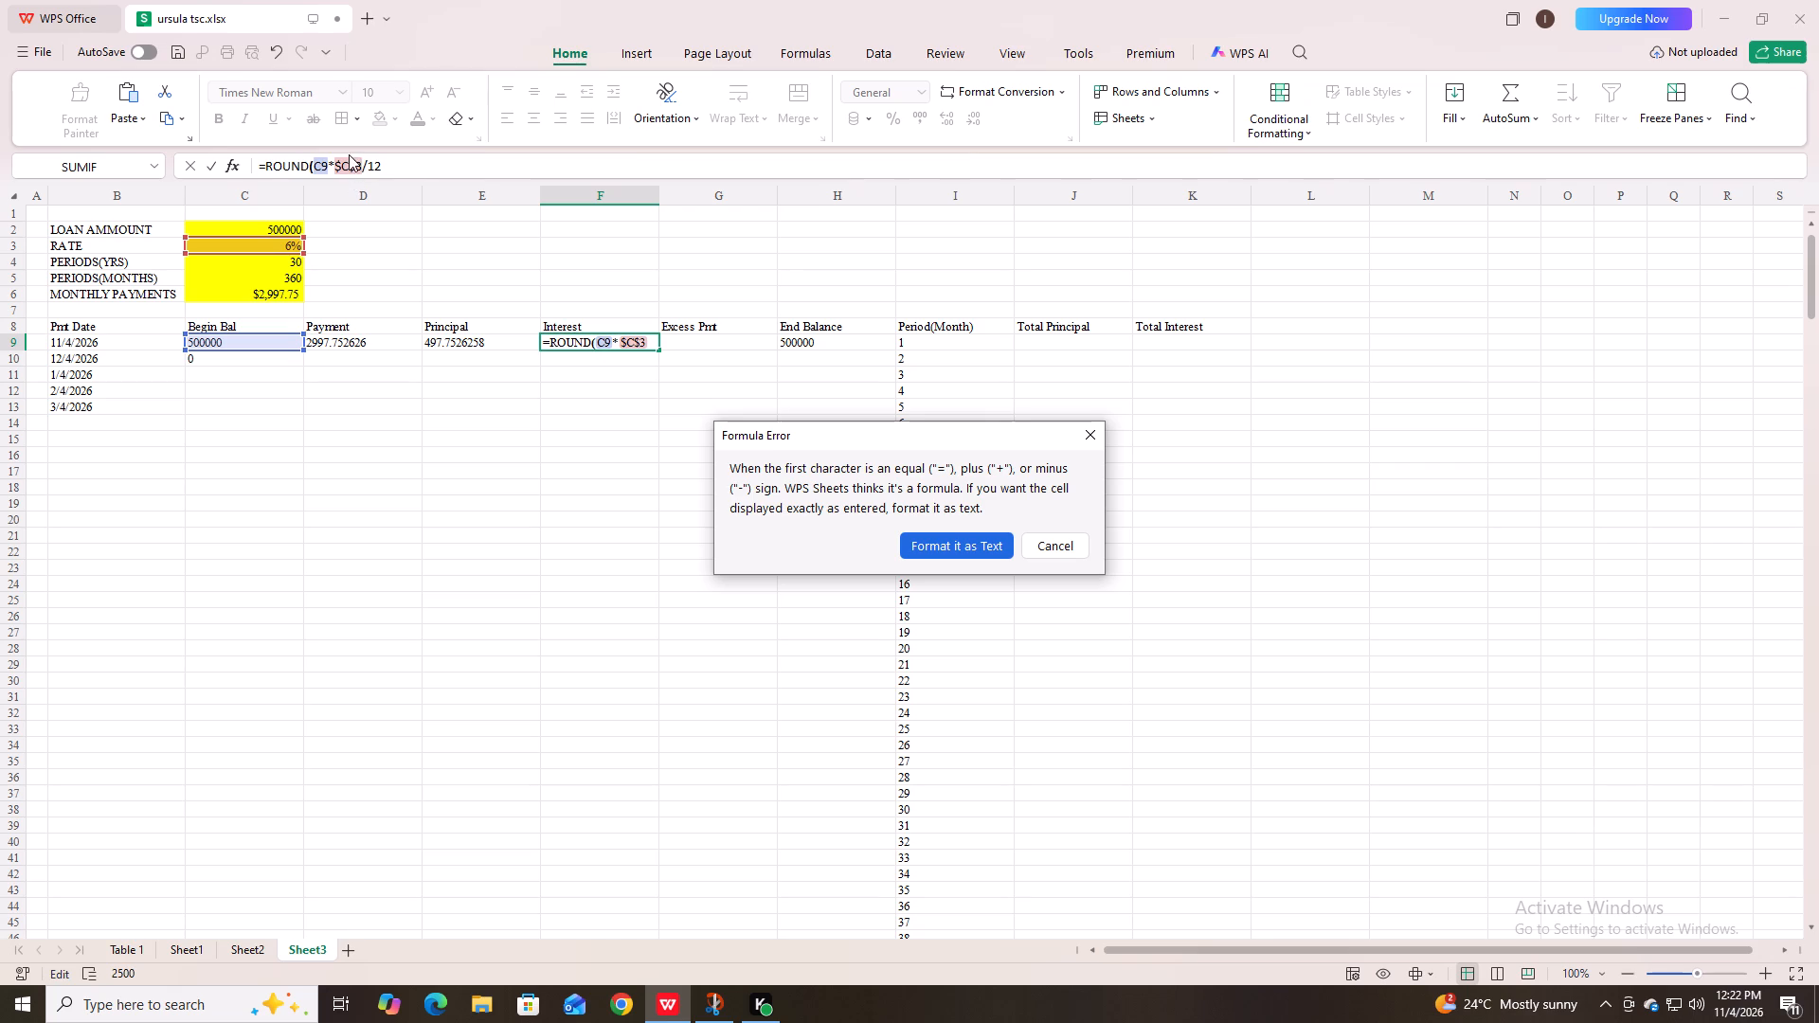
{"action": "left_click", "coordinate": [430, 150]}
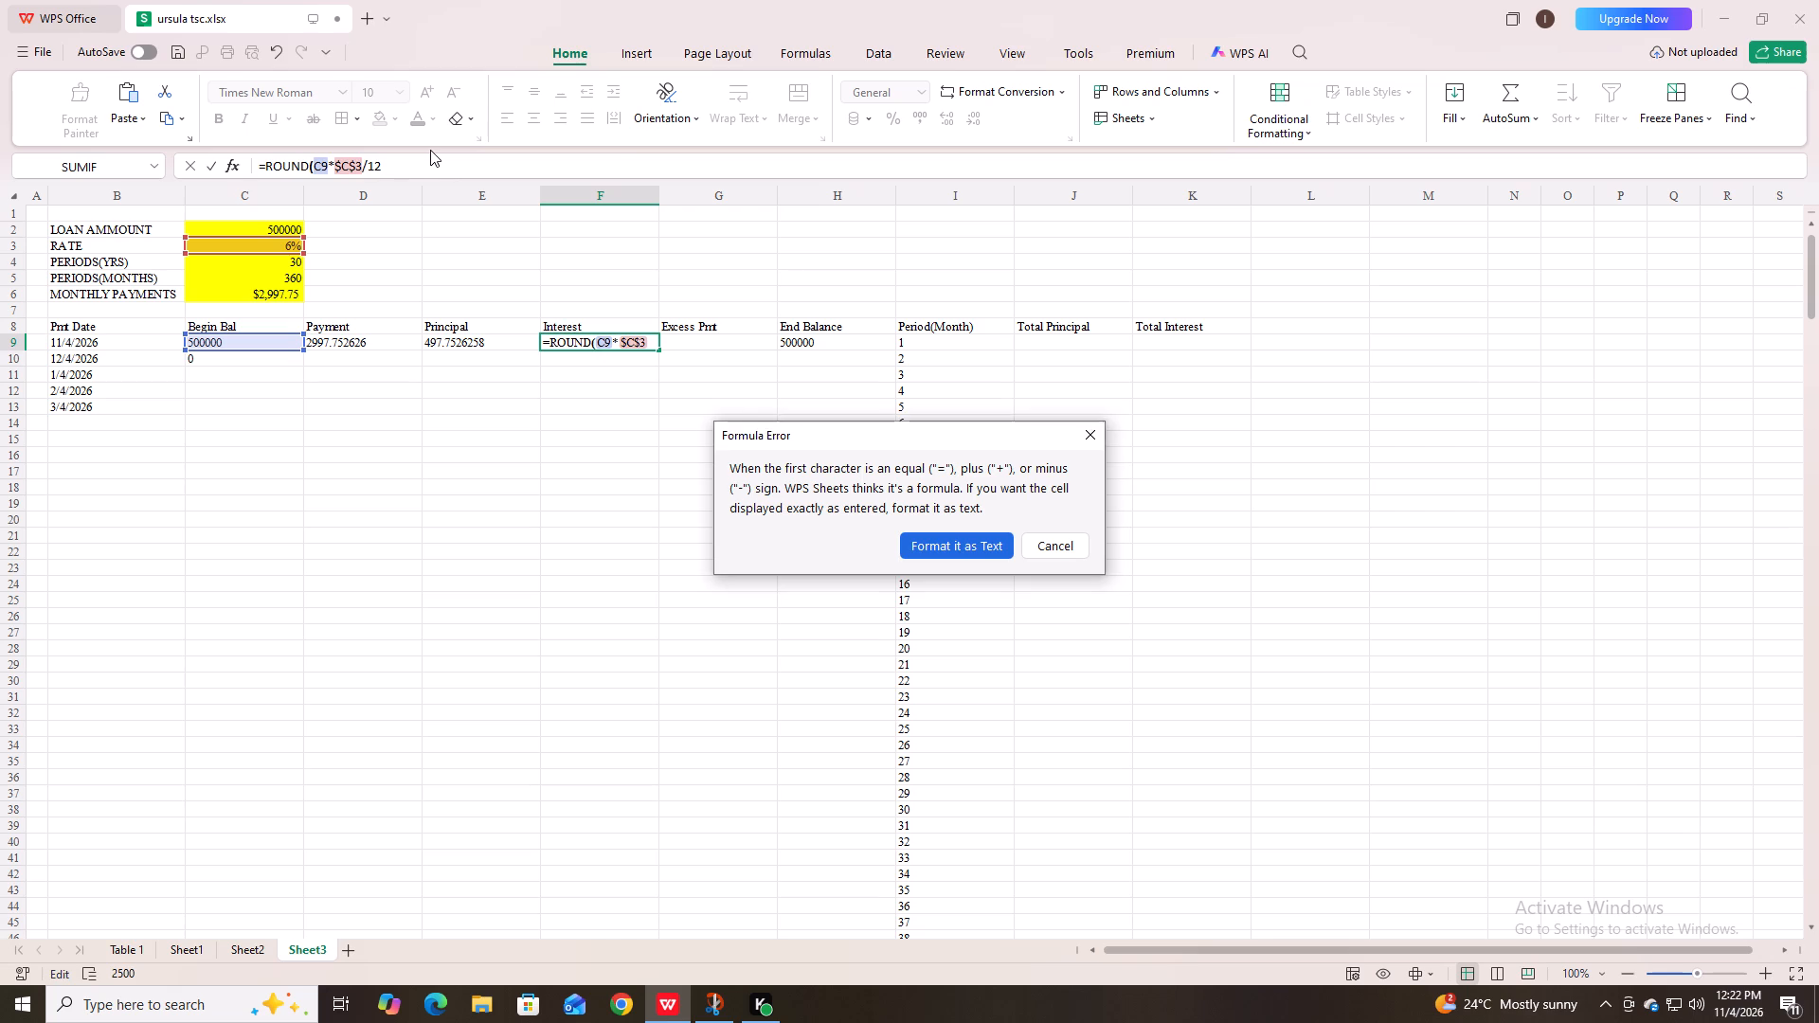
{"action": "left_click", "coordinate": [442, 167]}
{"action": "left_click", "coordinate": [993, 548]}
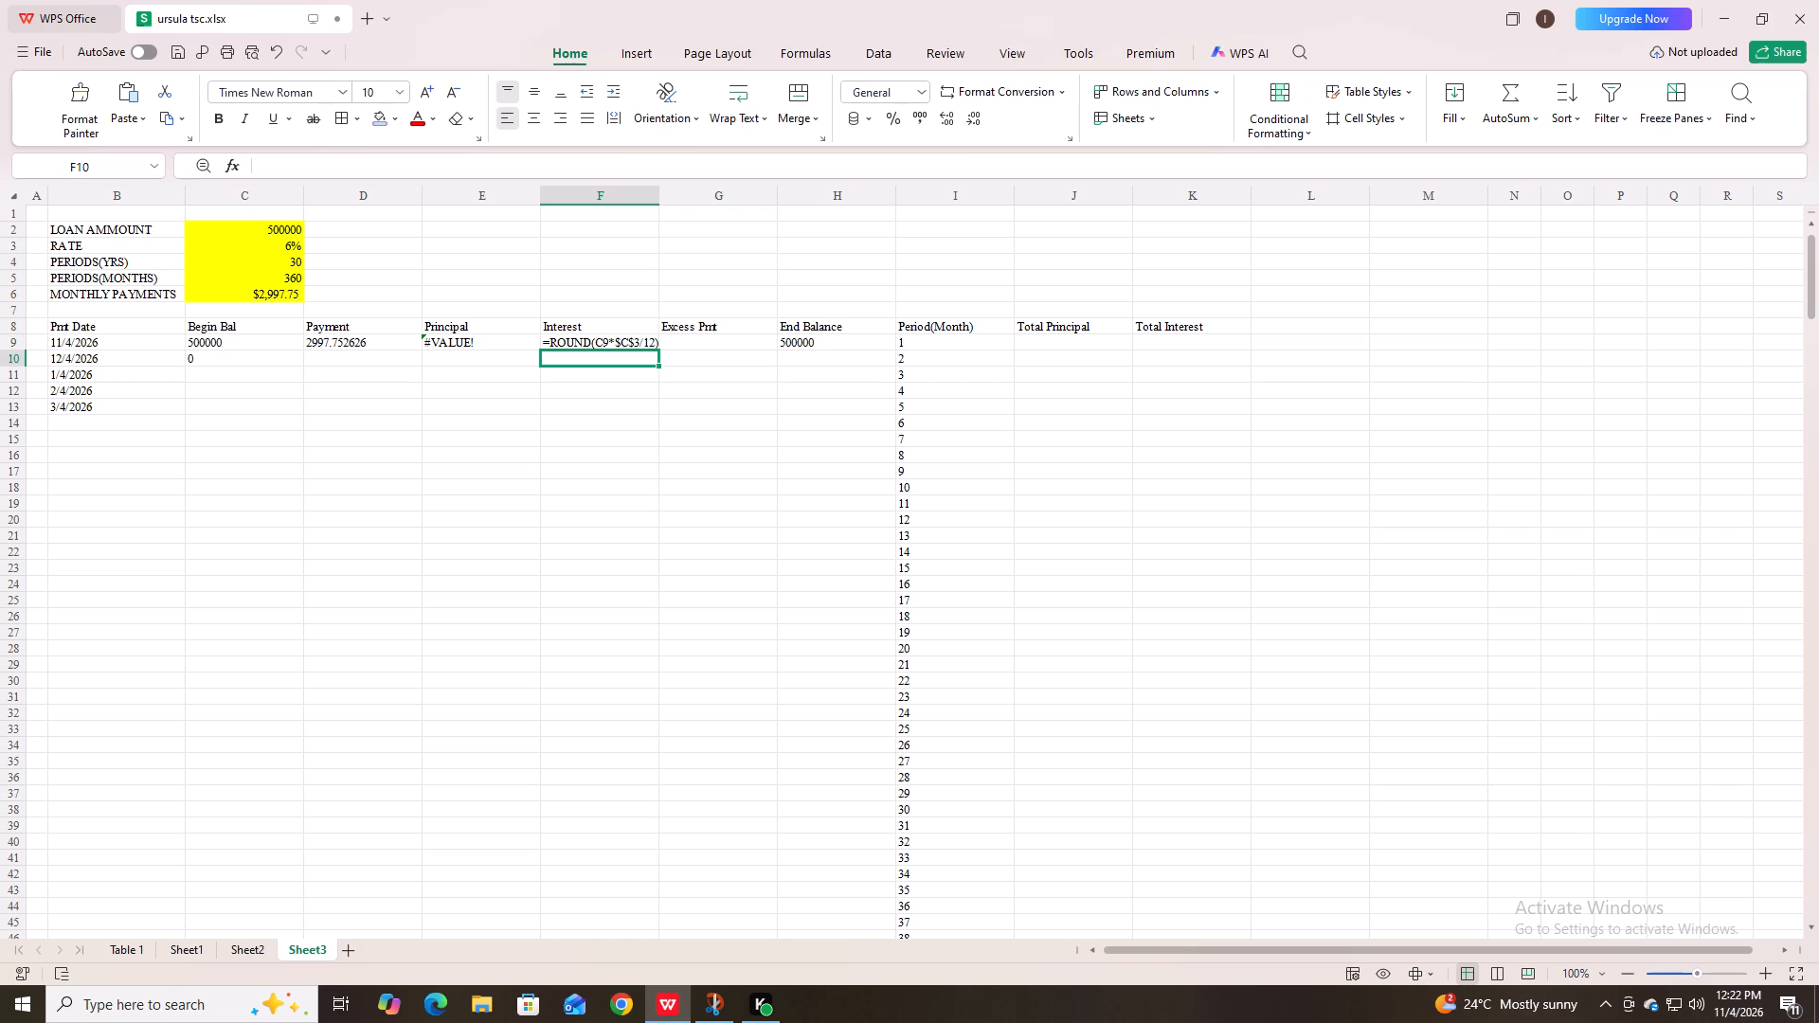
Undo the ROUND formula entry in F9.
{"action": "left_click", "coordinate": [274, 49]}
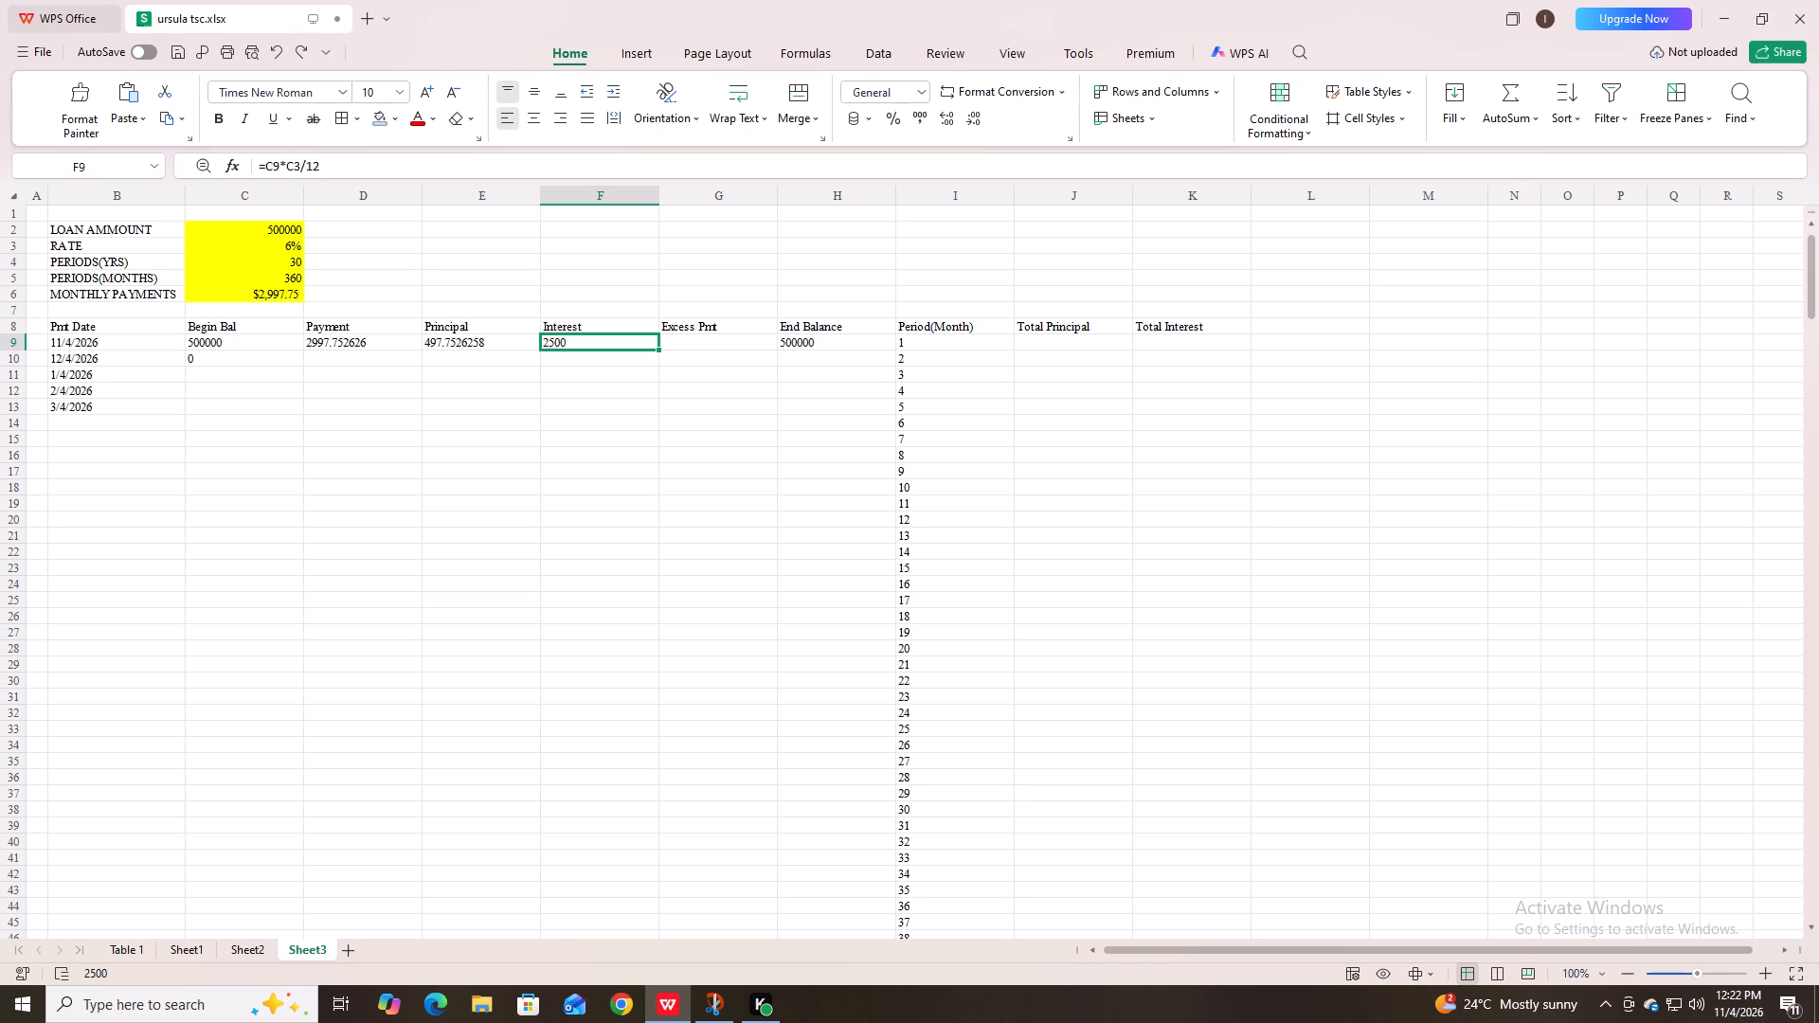
Make the rate reference absolute in the F9 interest formula so it reads =C9*$C$3/12.
{"action": "left_click", "coordinate": [285, 162]}
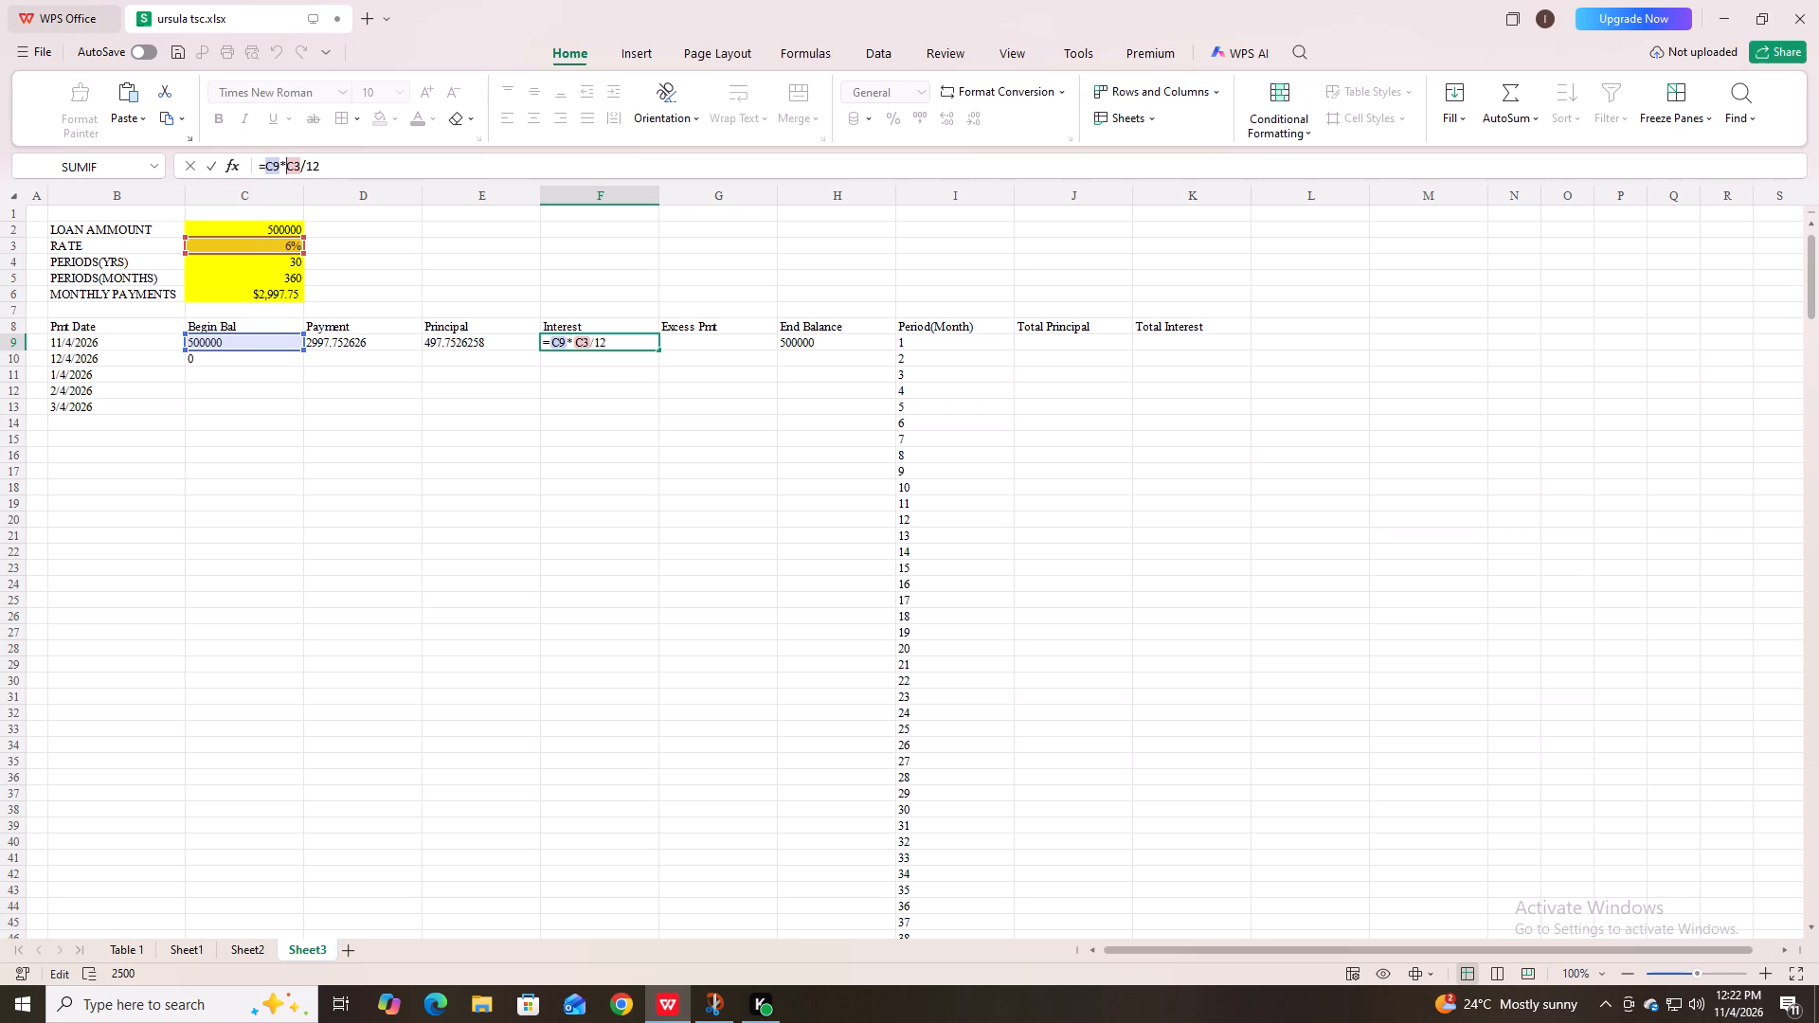
{"action": "key", "text": "shift+dollar"}
{"action": "left_click", "coordinate": [297, 158]}
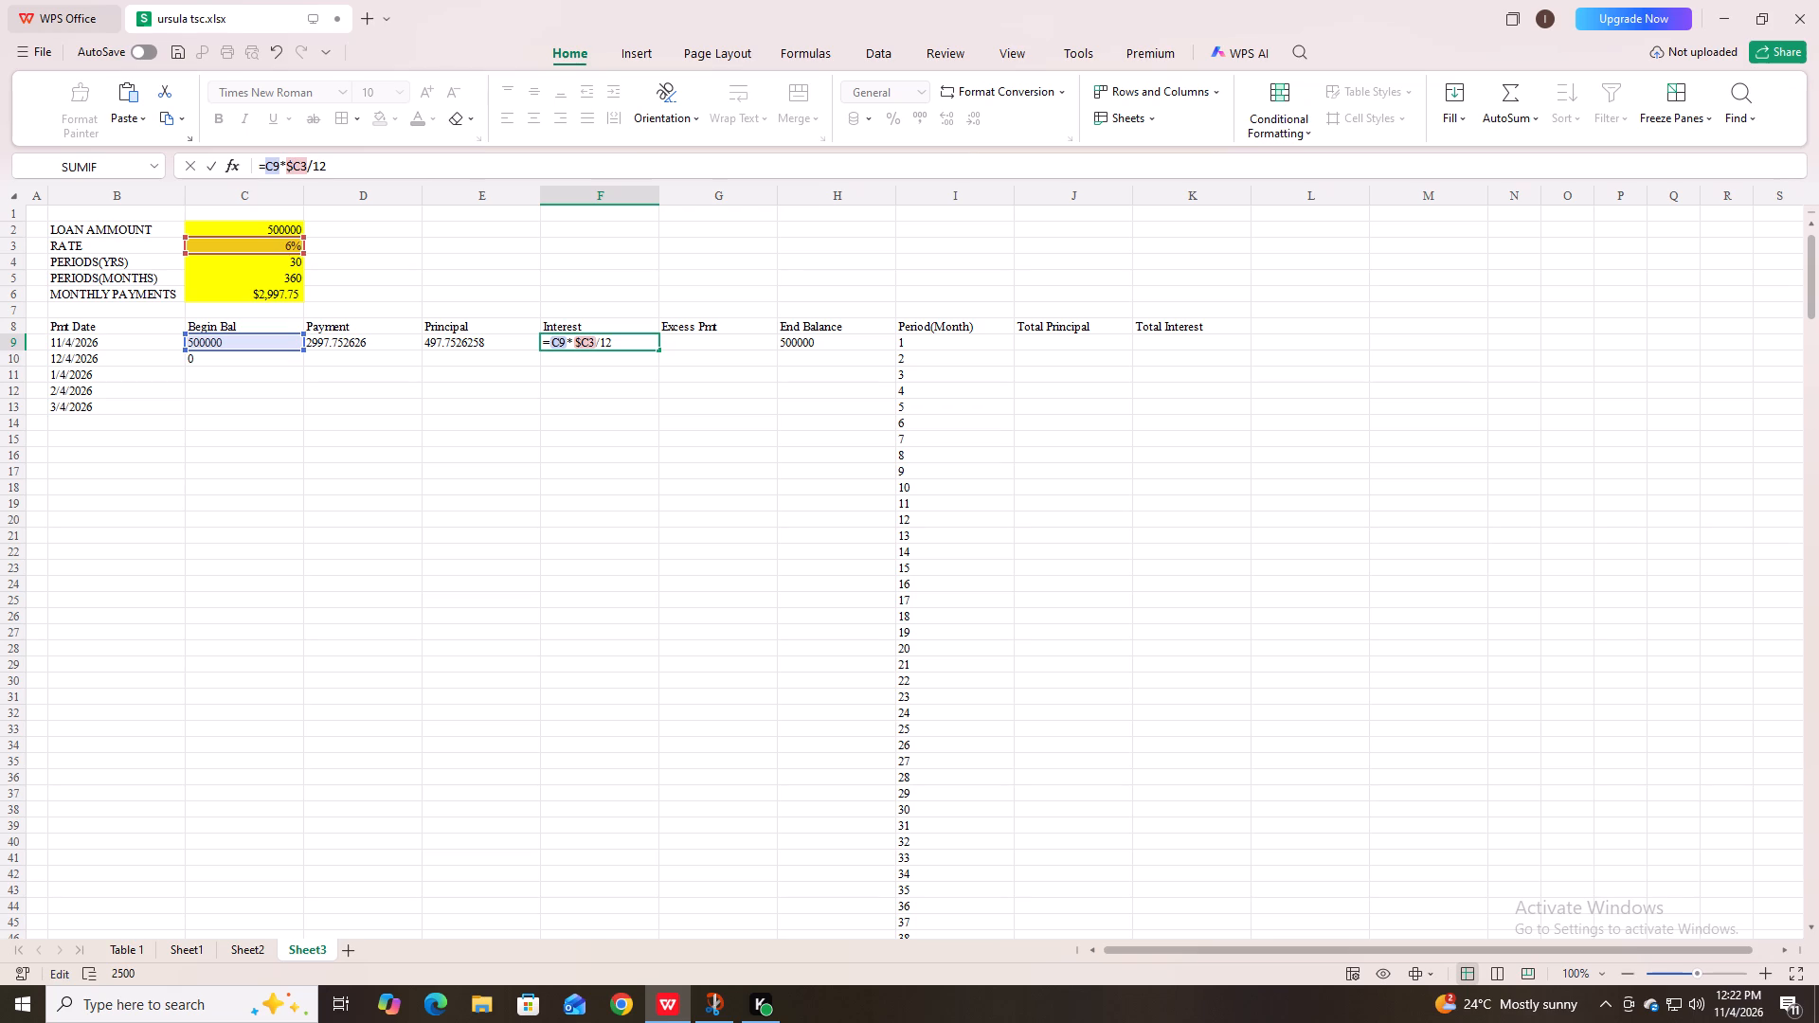
{"action": "left_click", "coordinate": [303, 166]}
{"action": "key", "text": "shift+dollar"}
{"action": "left_click", "coordinate": [360, 153]}
{"action": "left_click", "coordinate": [356, 163]}
{"action": "key", "text": "Return"}
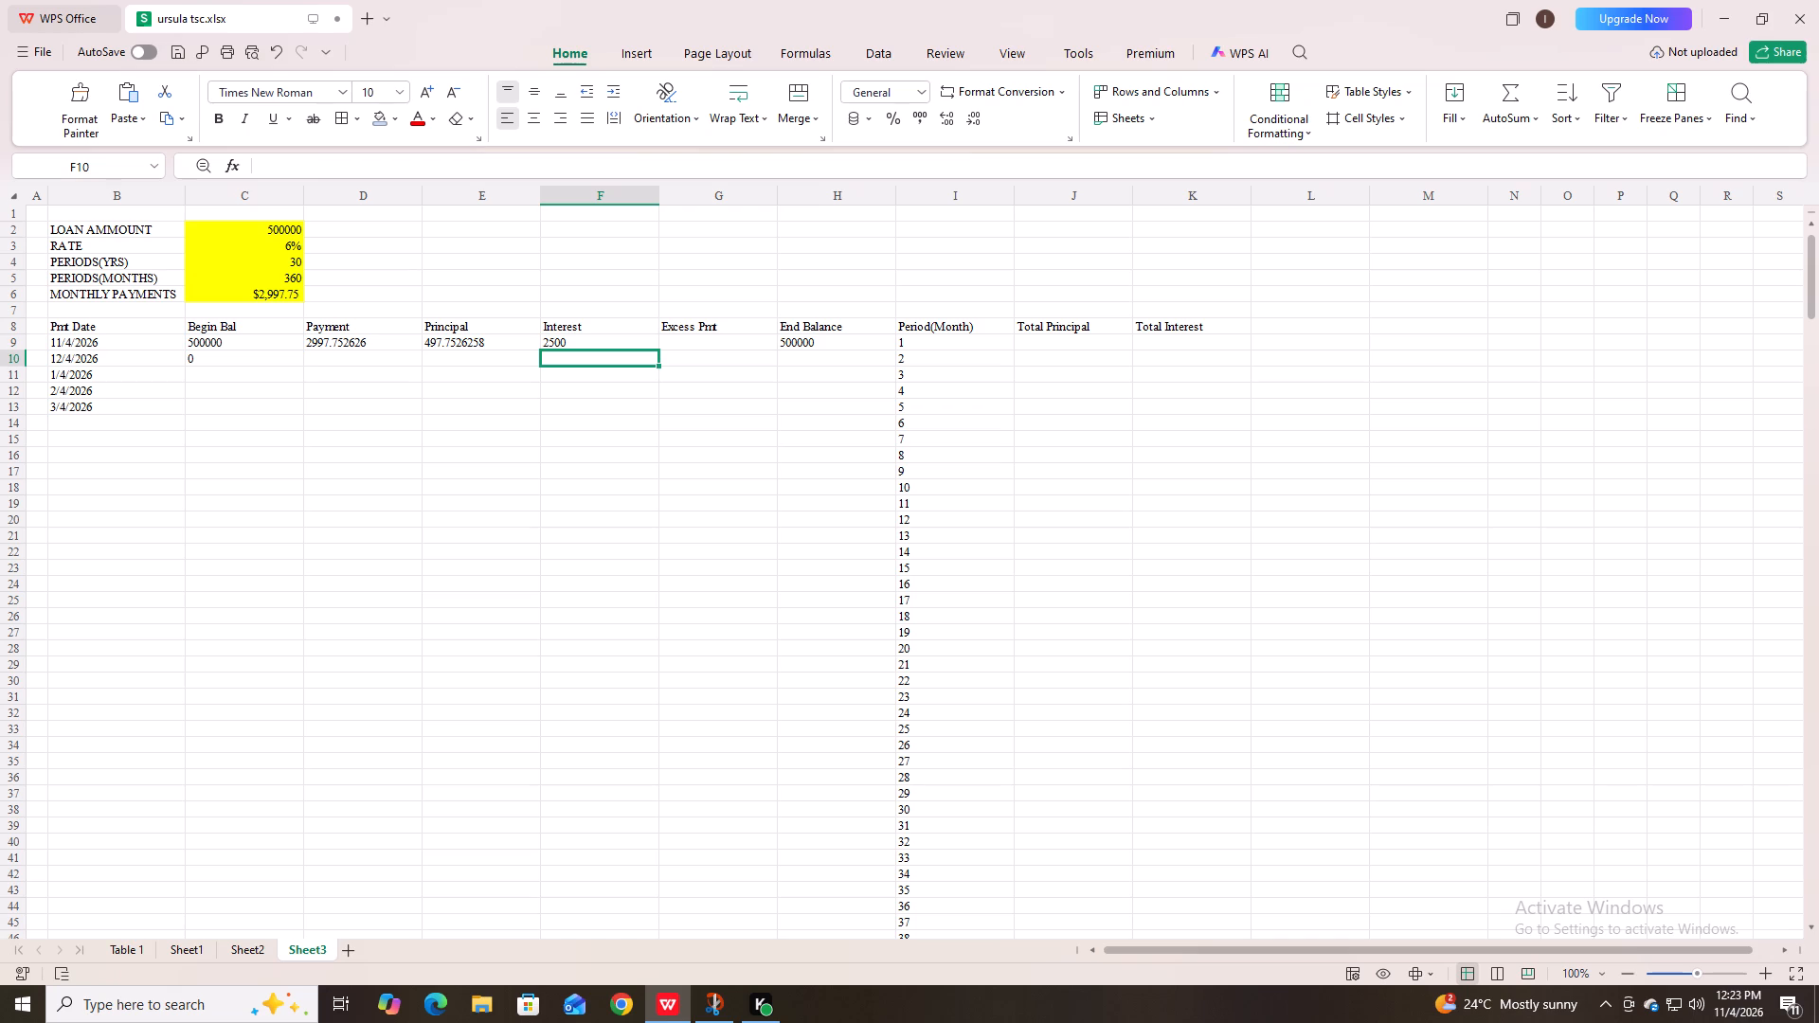
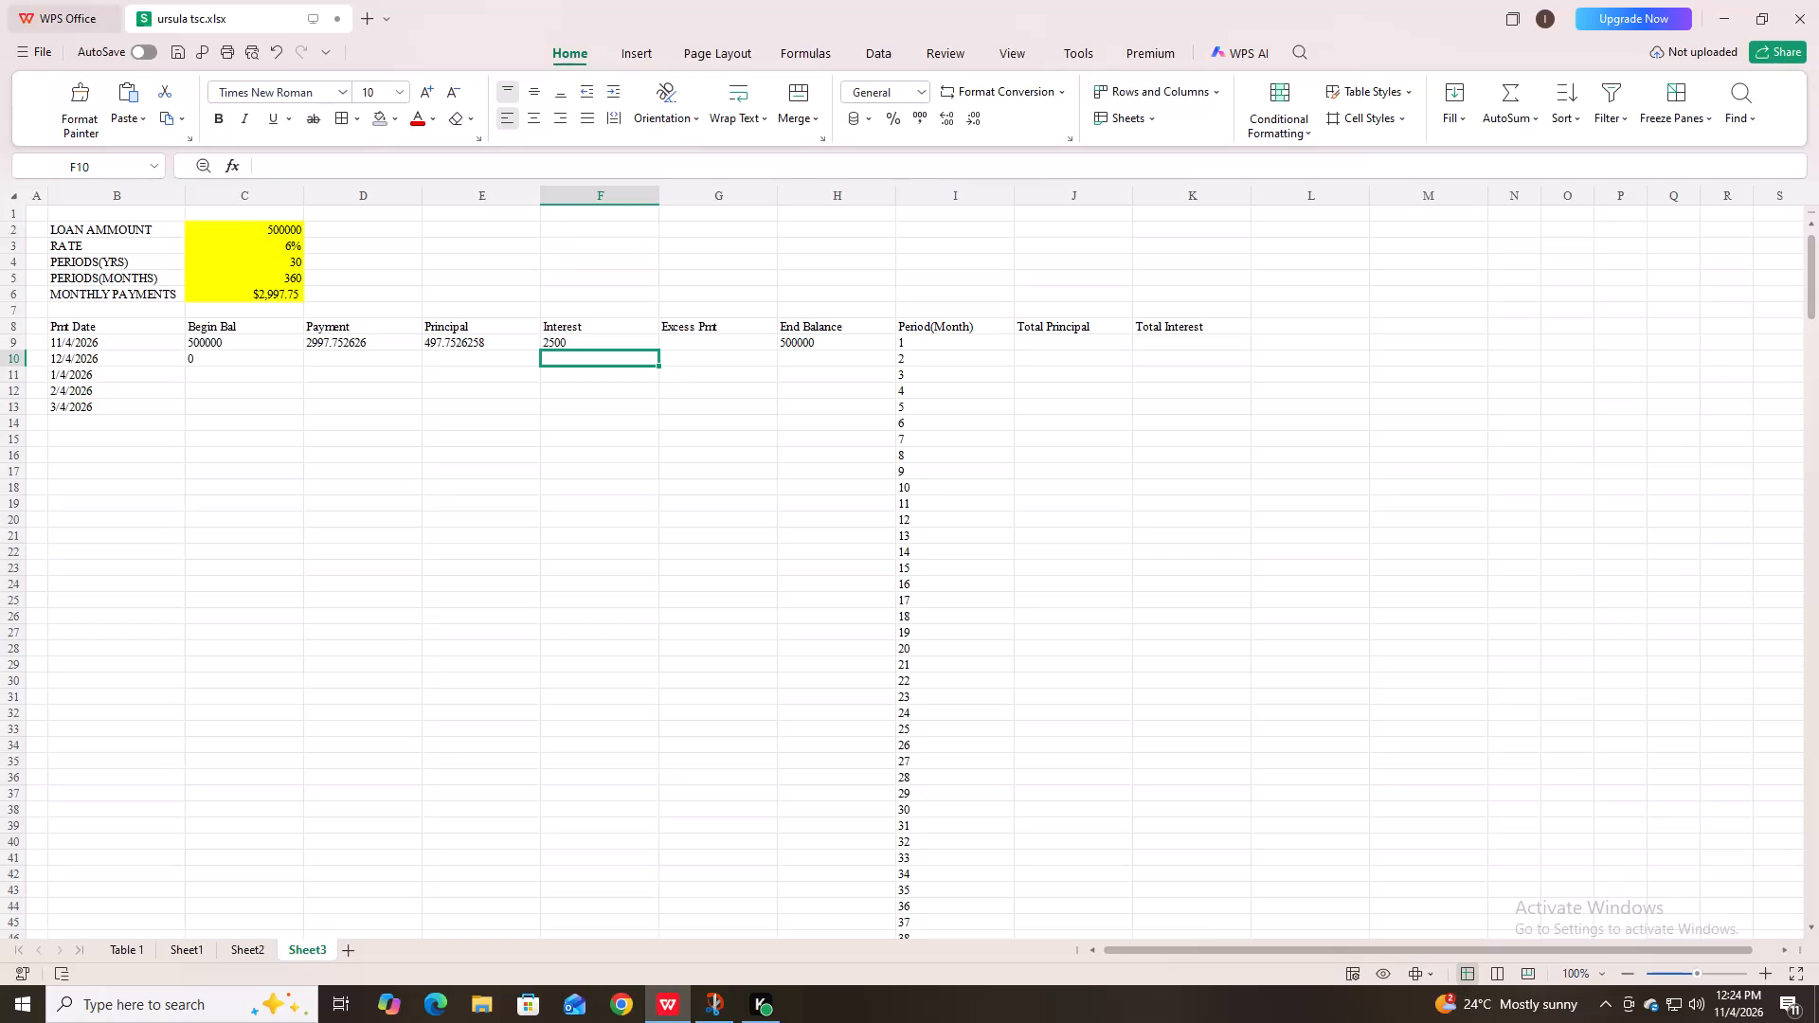
Enter the formula =E9 in J9 as the first period's Total Principal.
{"action": "left_click", "coordinate": [1083, 341]}
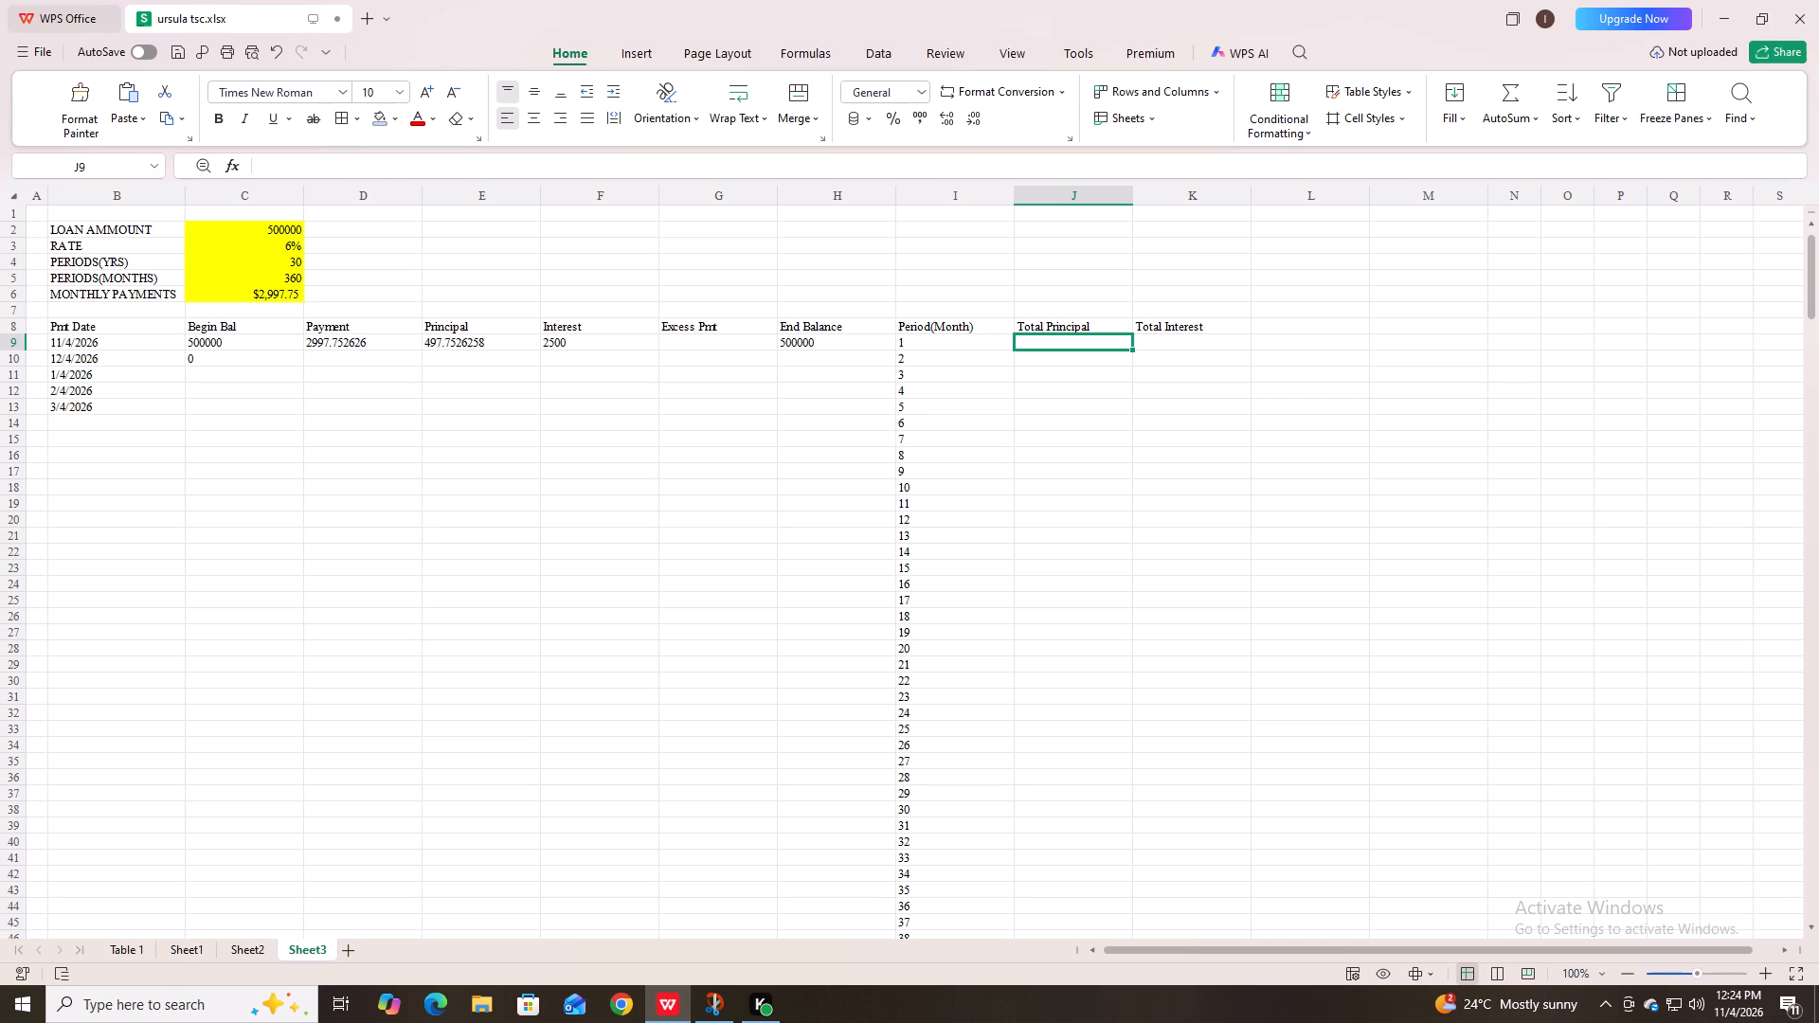
{"action": "key", "text": "equal"}
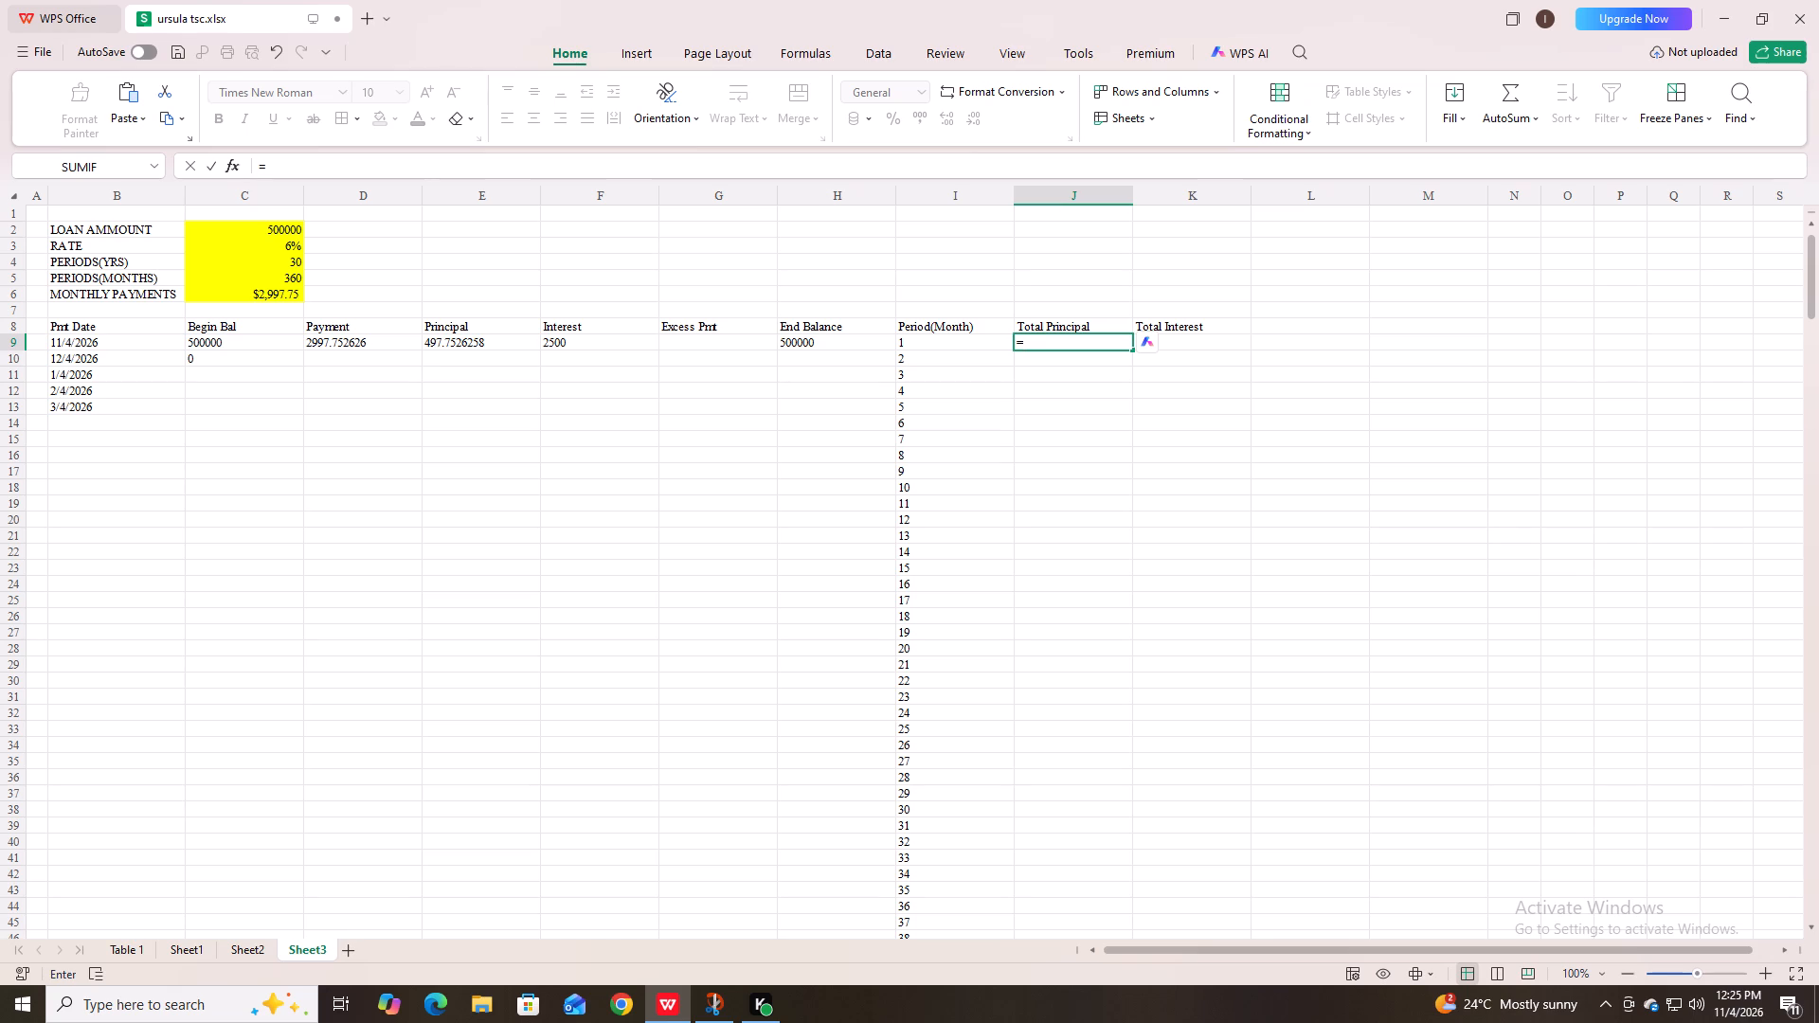
{"action": "key", "text": "e"}
{"action": "key", "text": "9"}
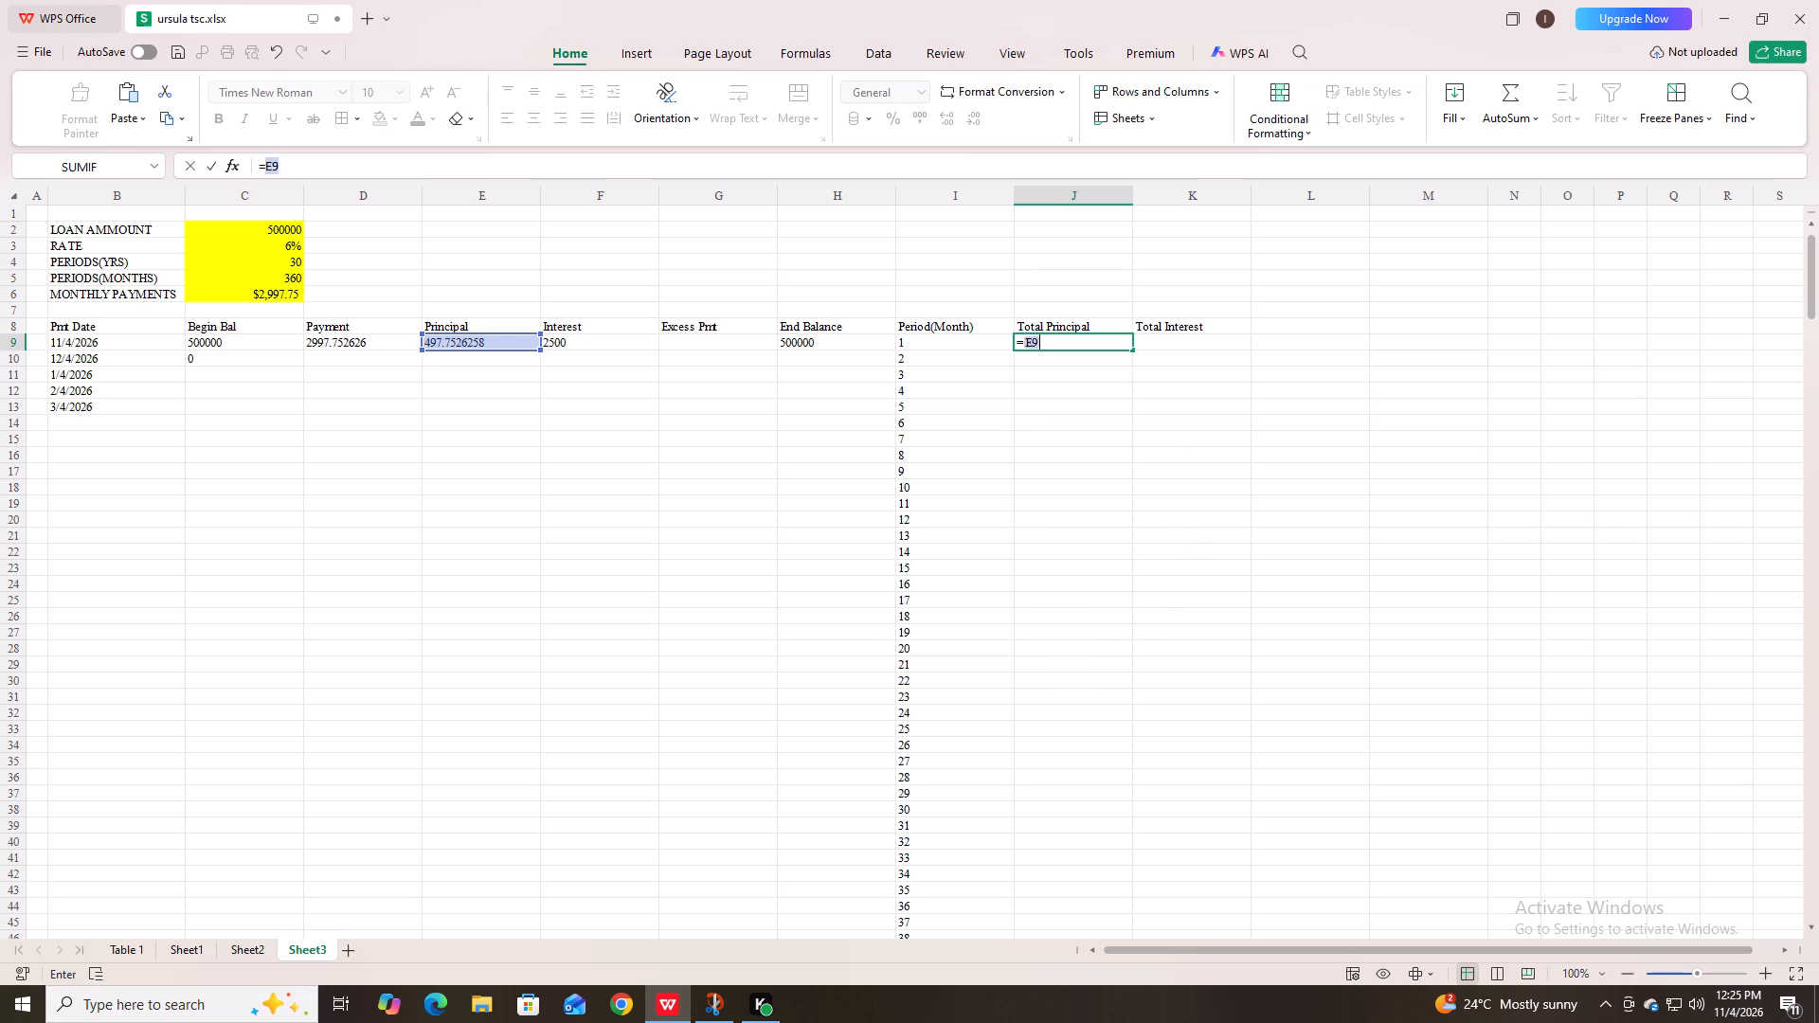
{"action": "key", "text": "Return"}
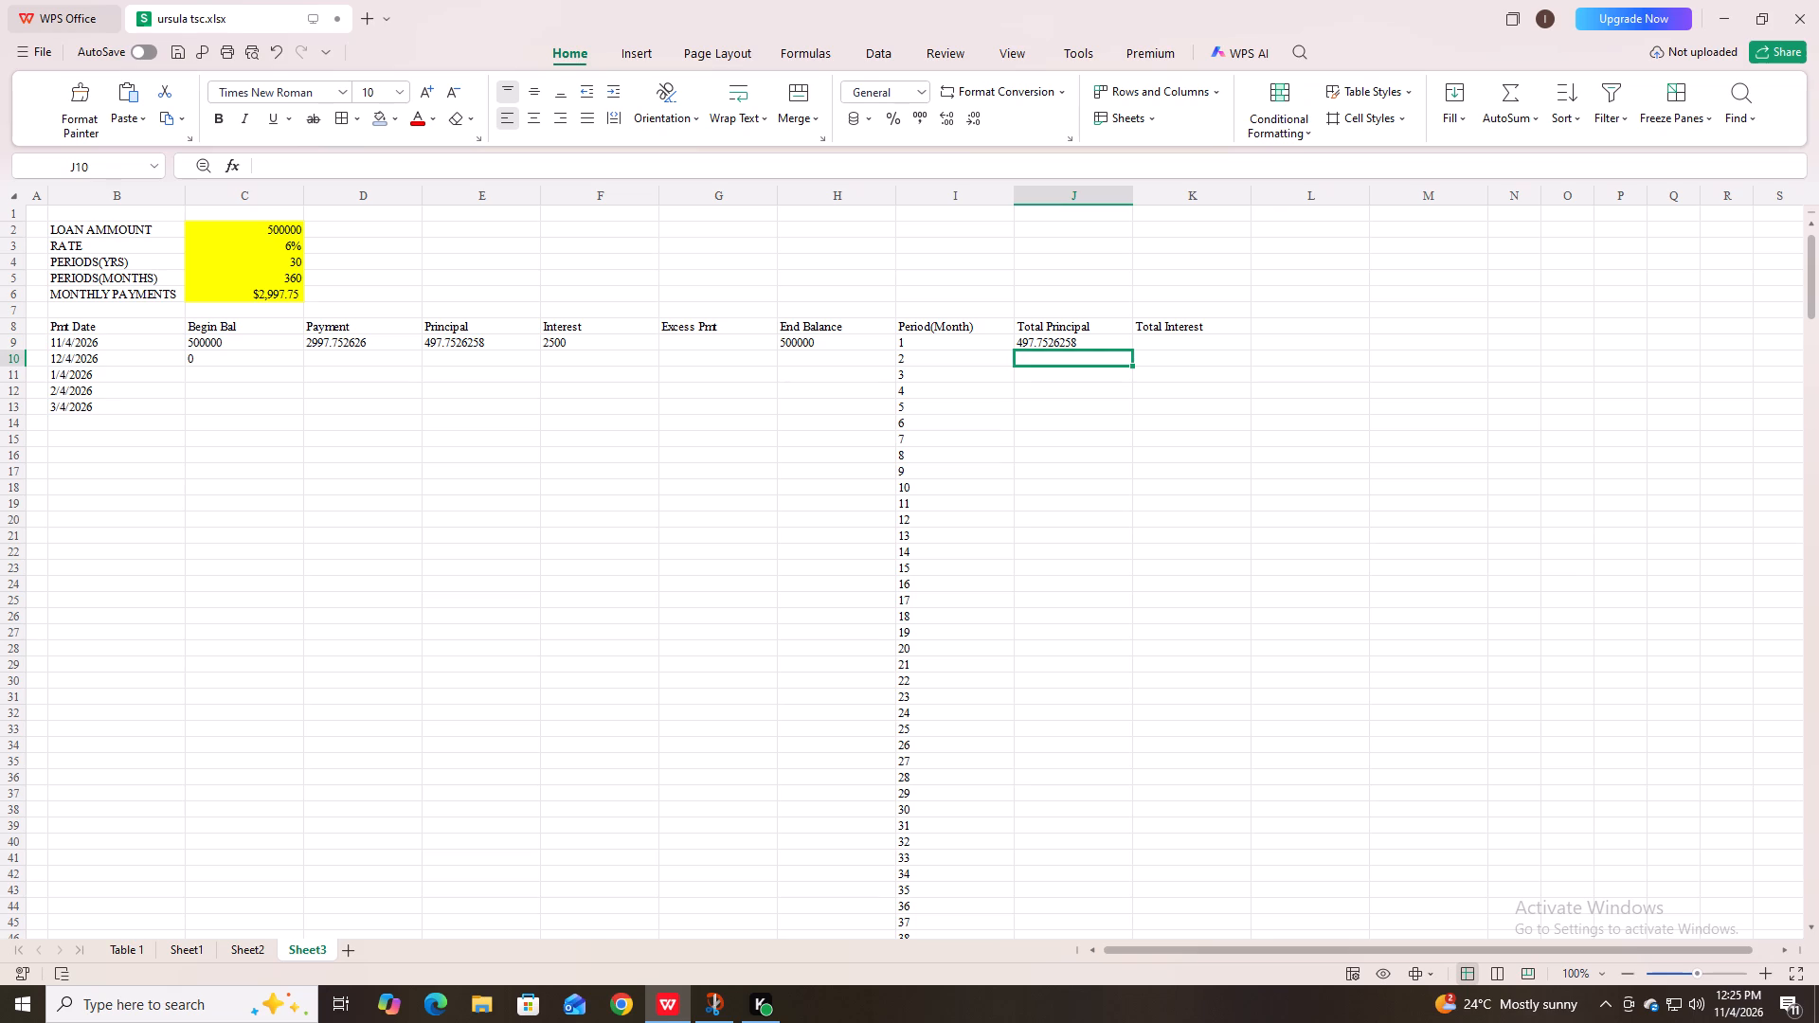
Enter the formula =F9 in K9 as the first period's Total Interest.
{"action": "left_click", "coordinate": [1193, 337]}
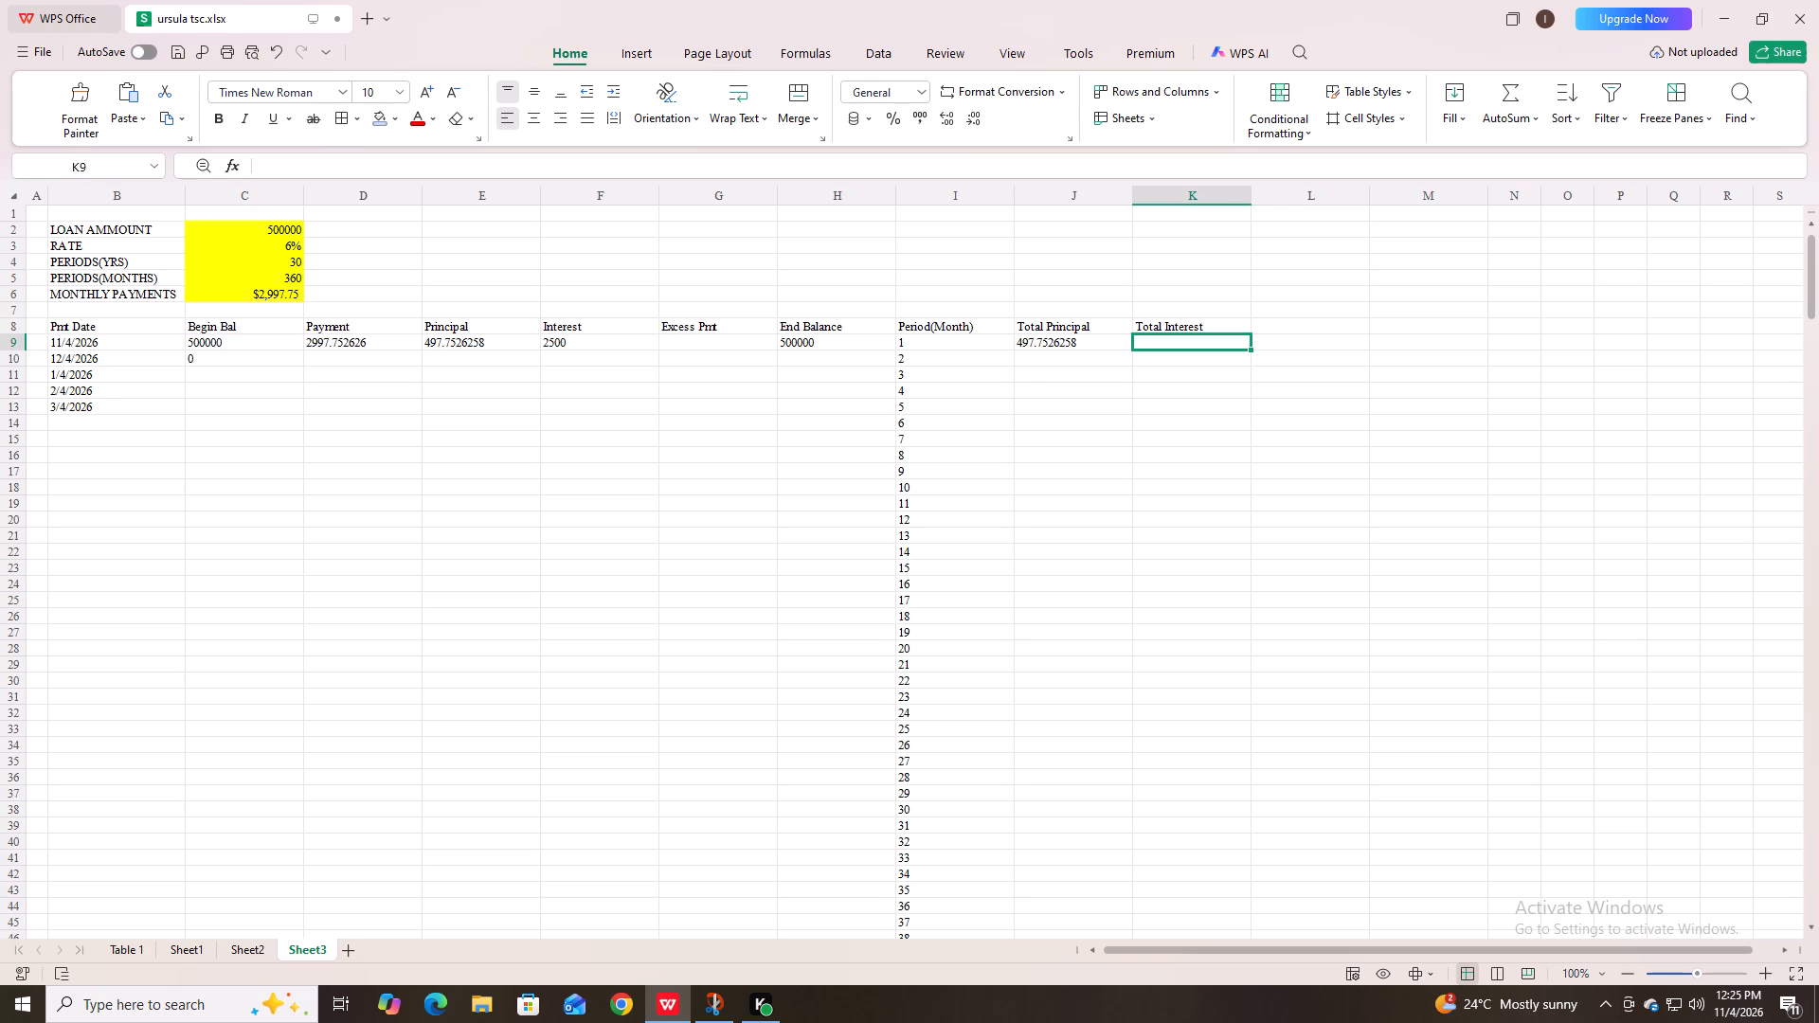
{"action": "key", "text": "equal"}
{"action": "key", "text": "f"}
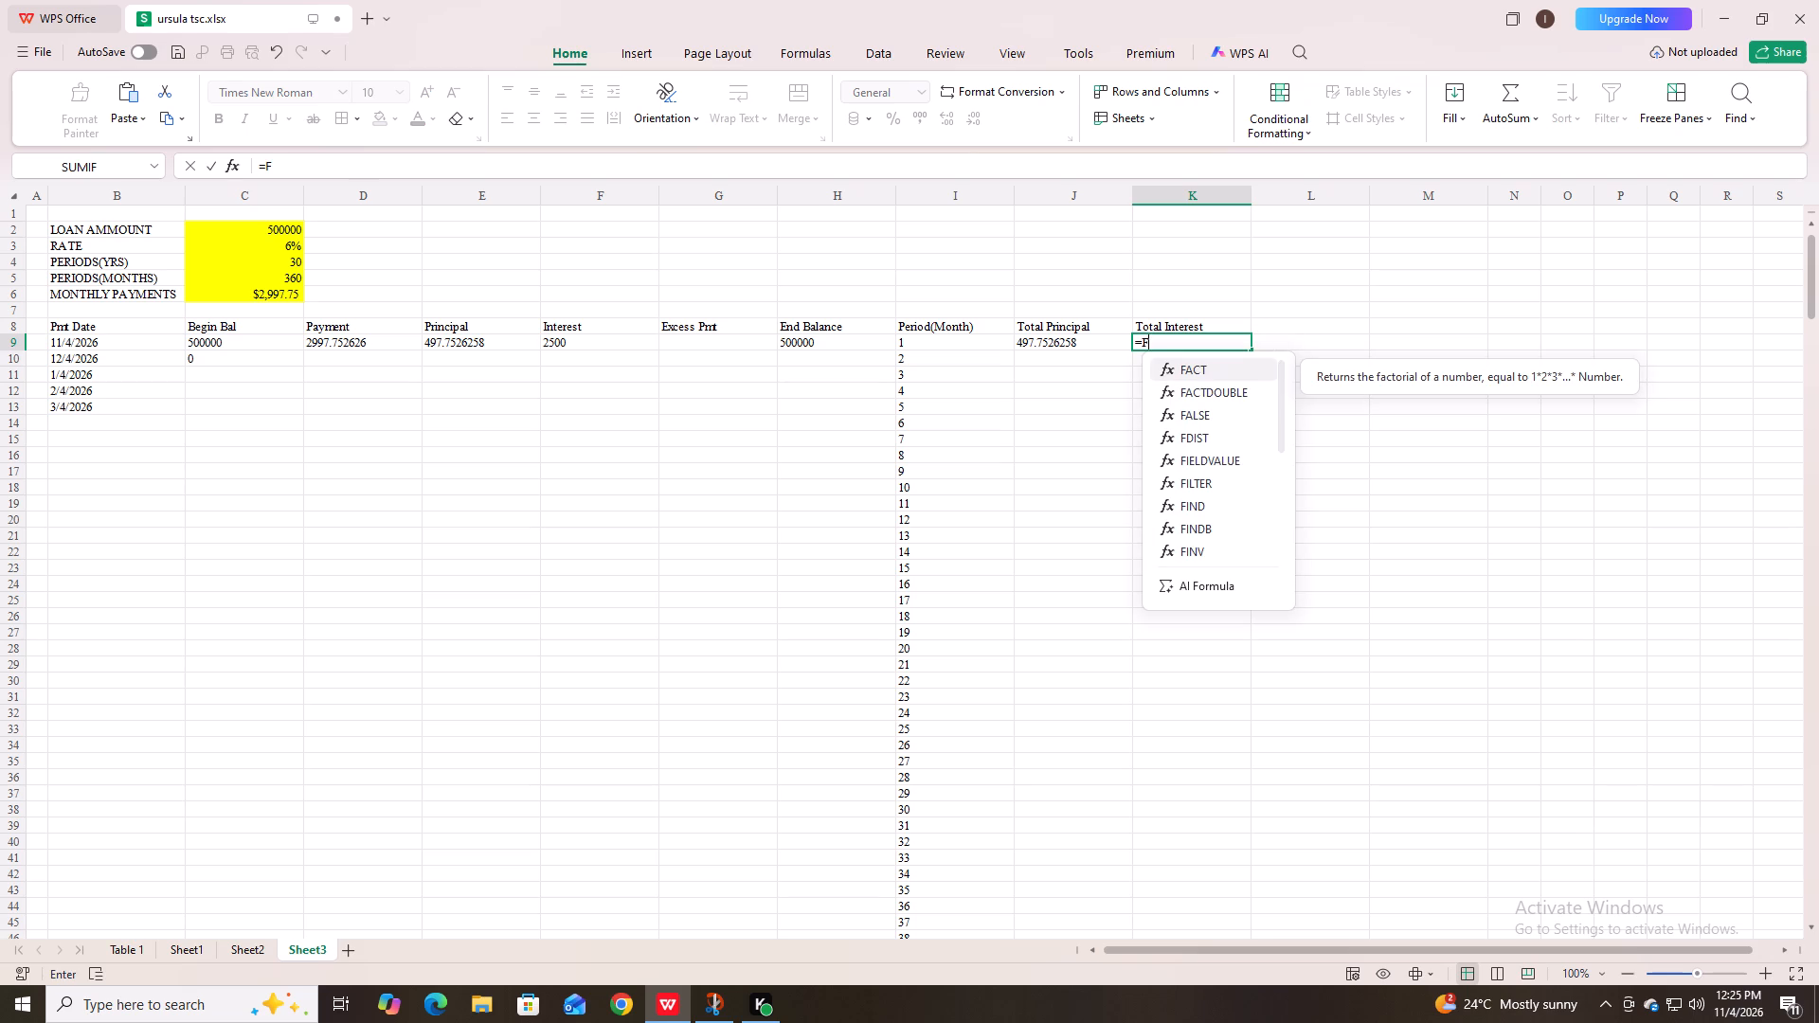
{"action": "key", "text": "9"}
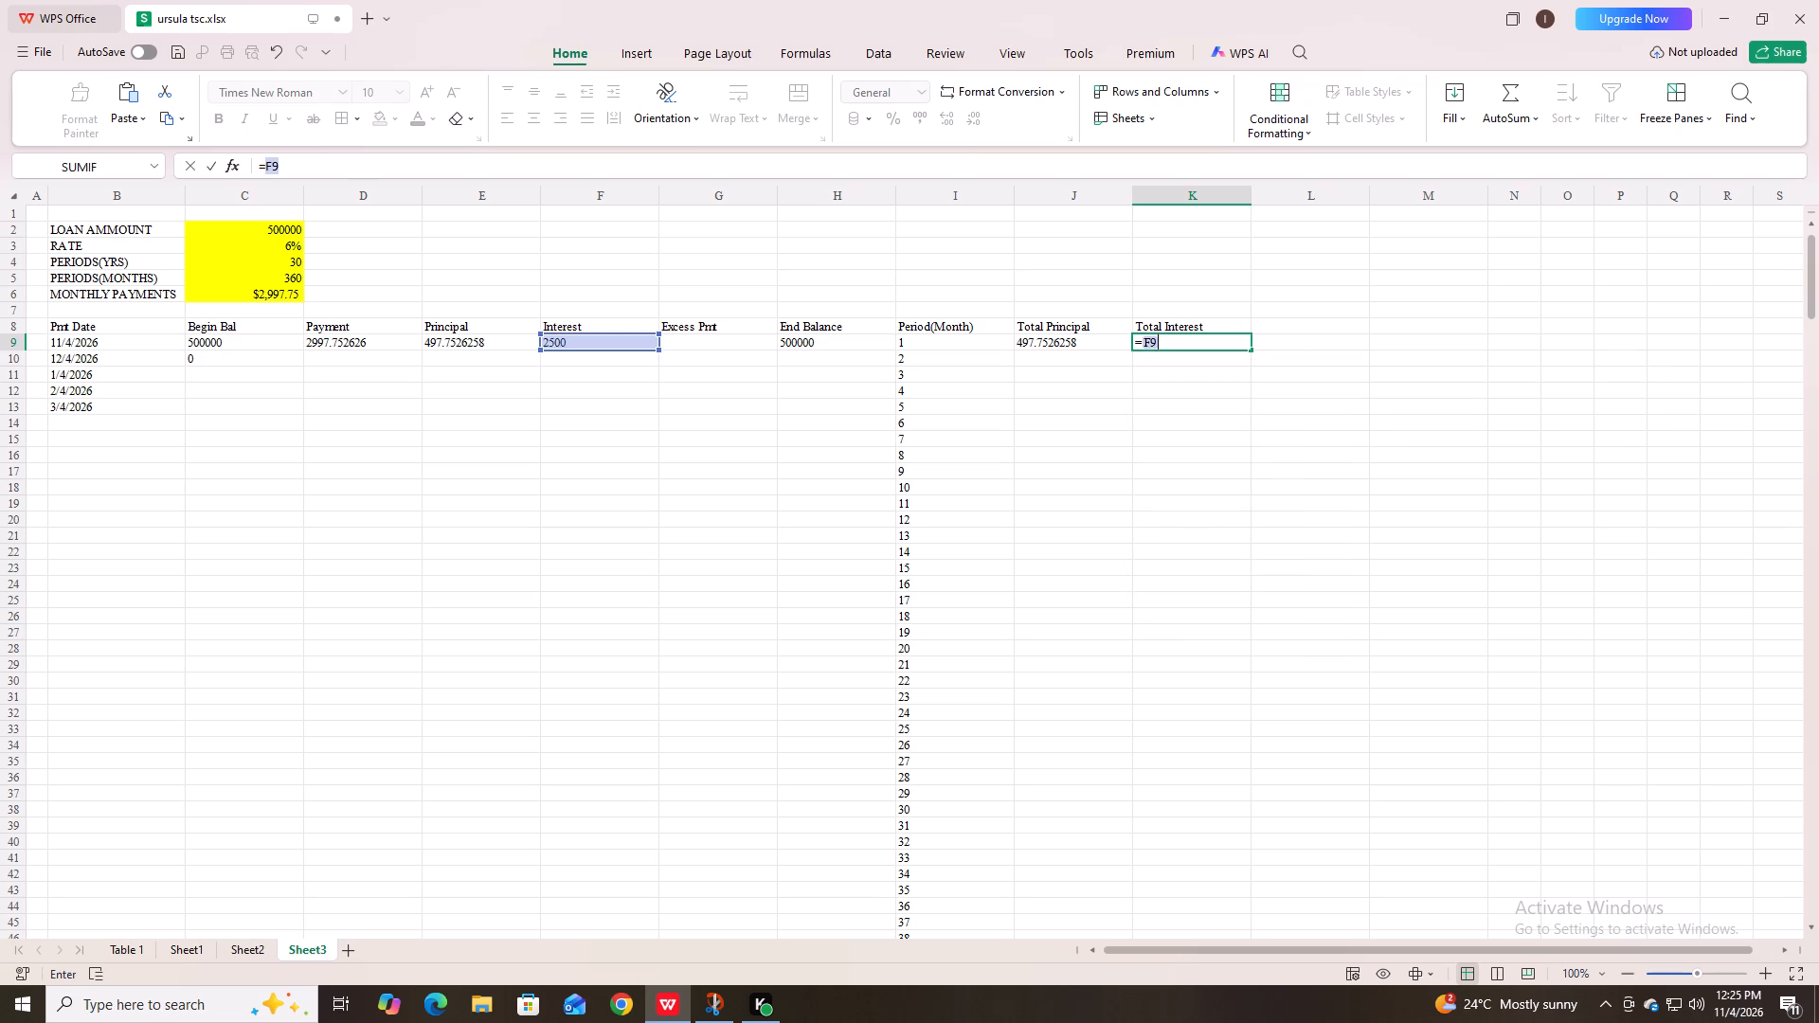
{"action": "key", "text": "Return"}
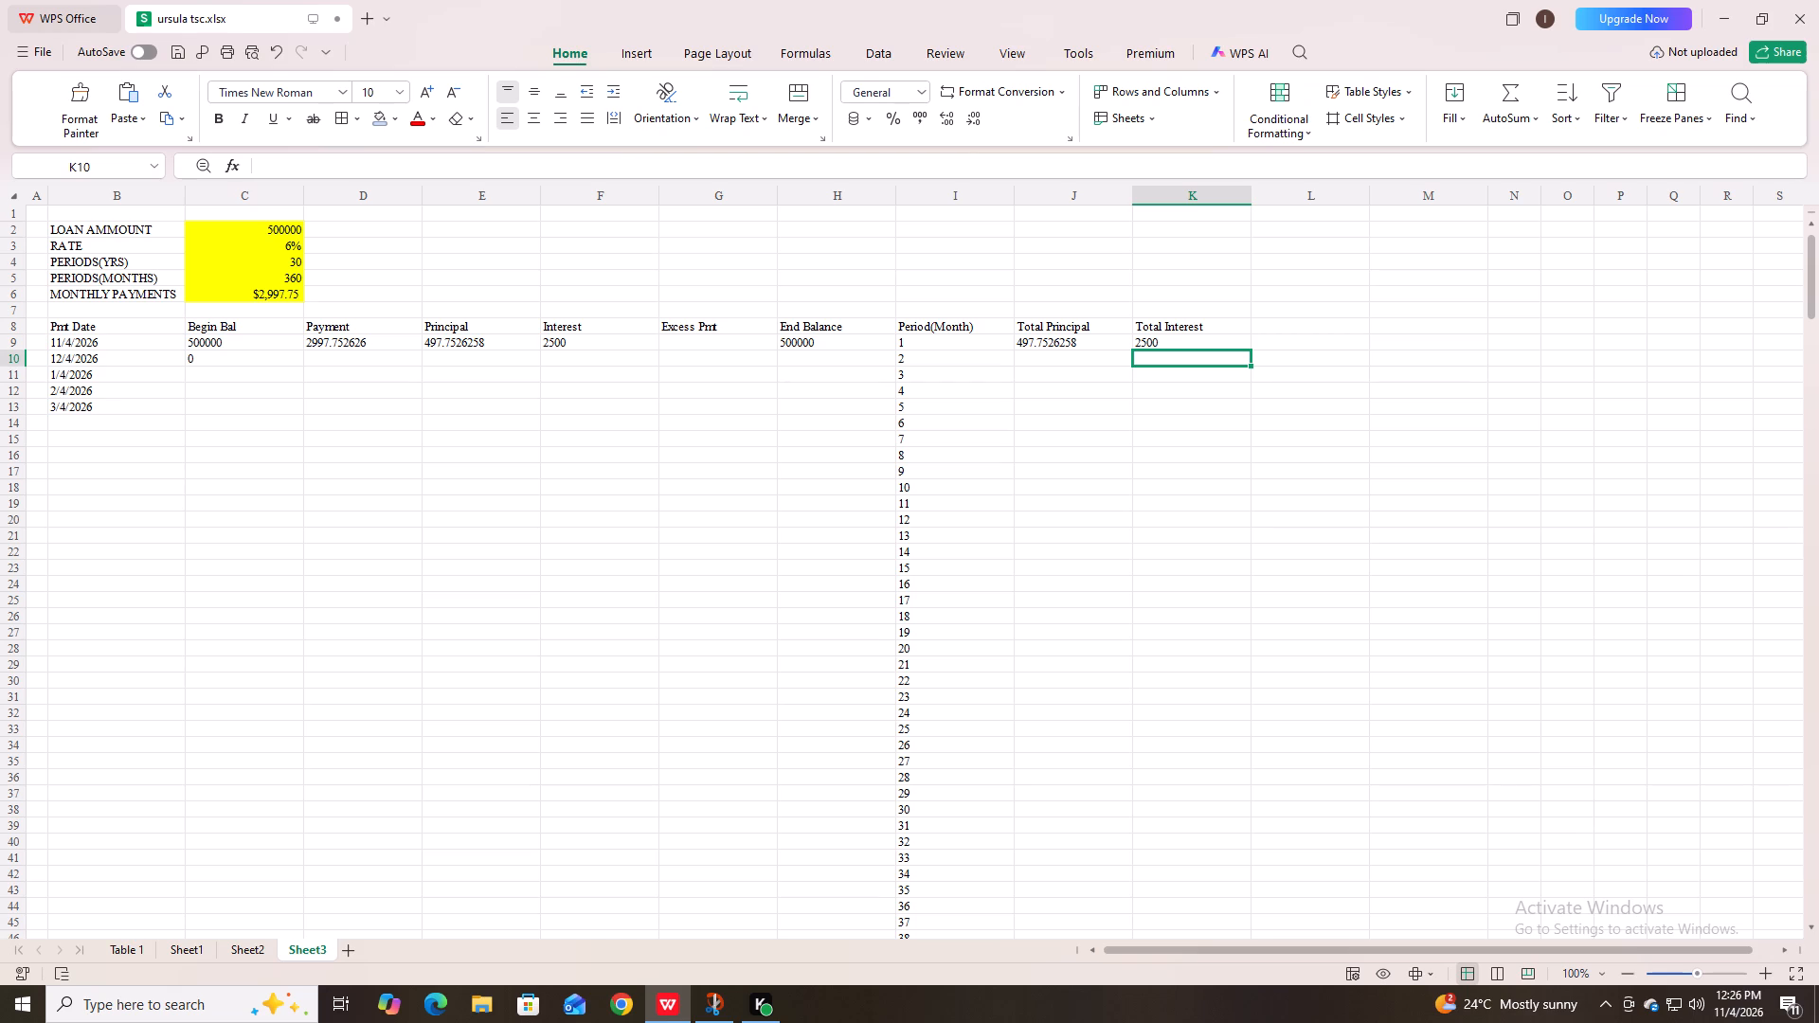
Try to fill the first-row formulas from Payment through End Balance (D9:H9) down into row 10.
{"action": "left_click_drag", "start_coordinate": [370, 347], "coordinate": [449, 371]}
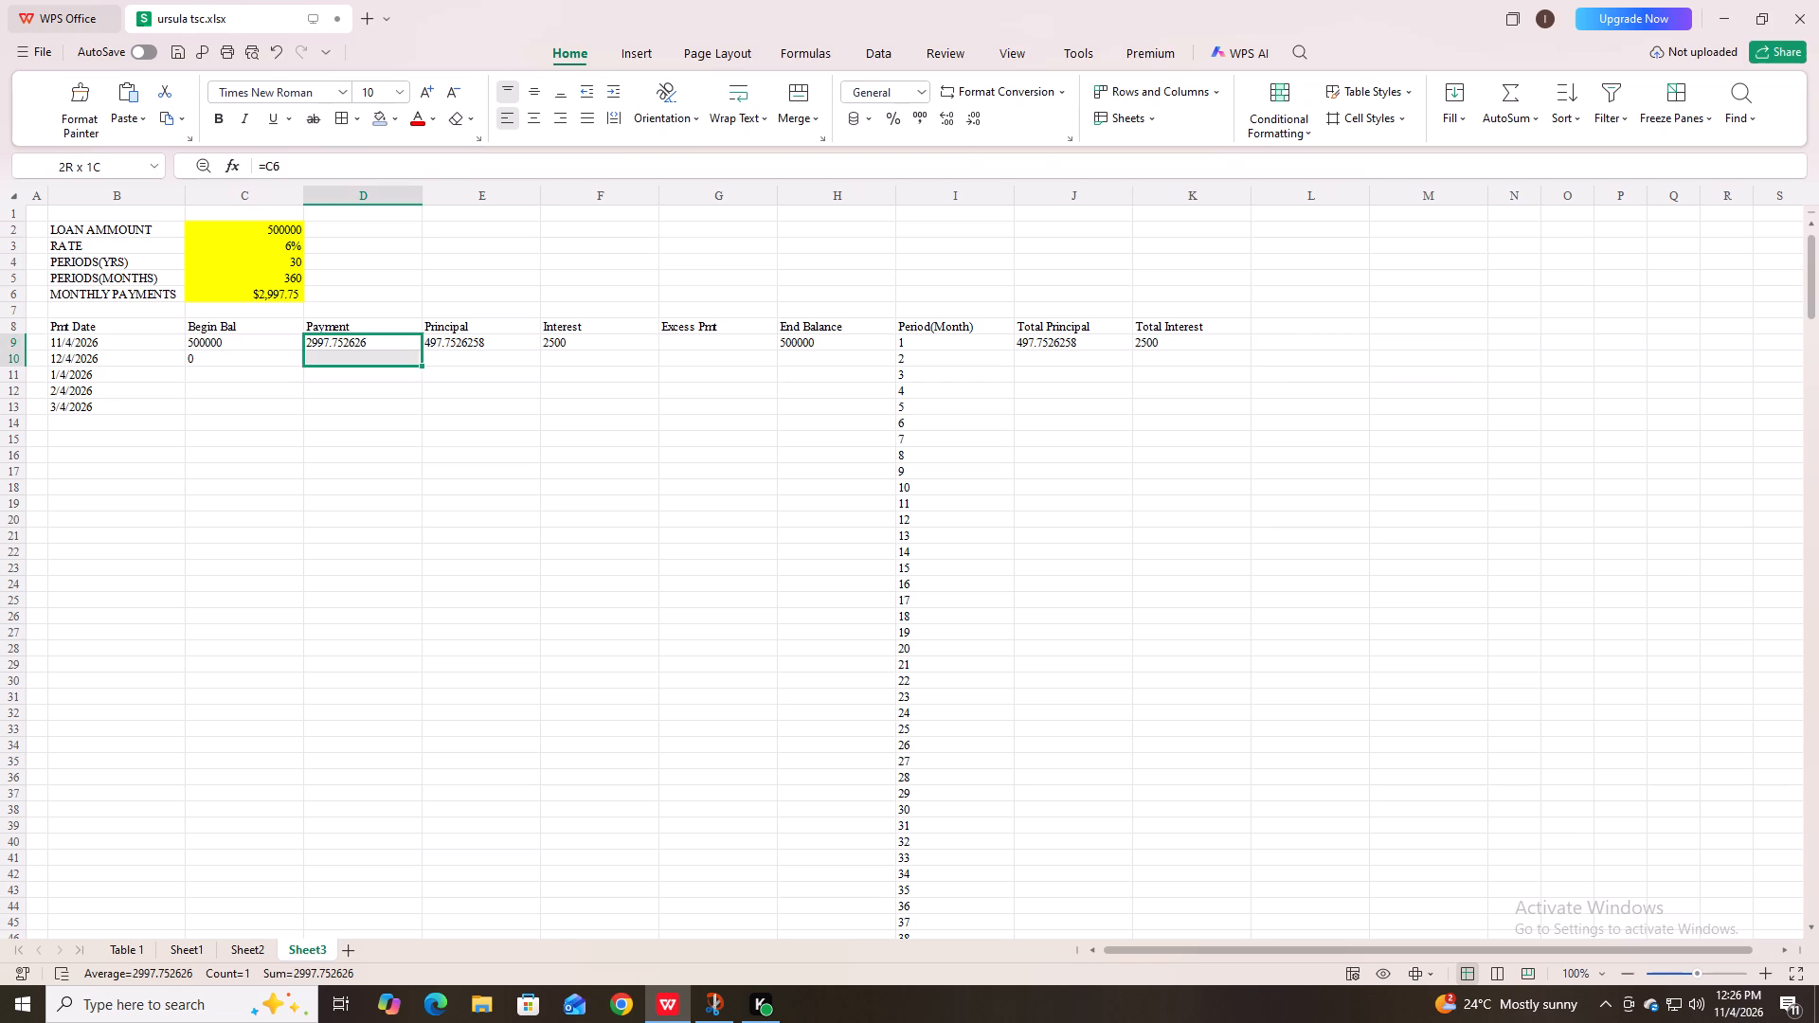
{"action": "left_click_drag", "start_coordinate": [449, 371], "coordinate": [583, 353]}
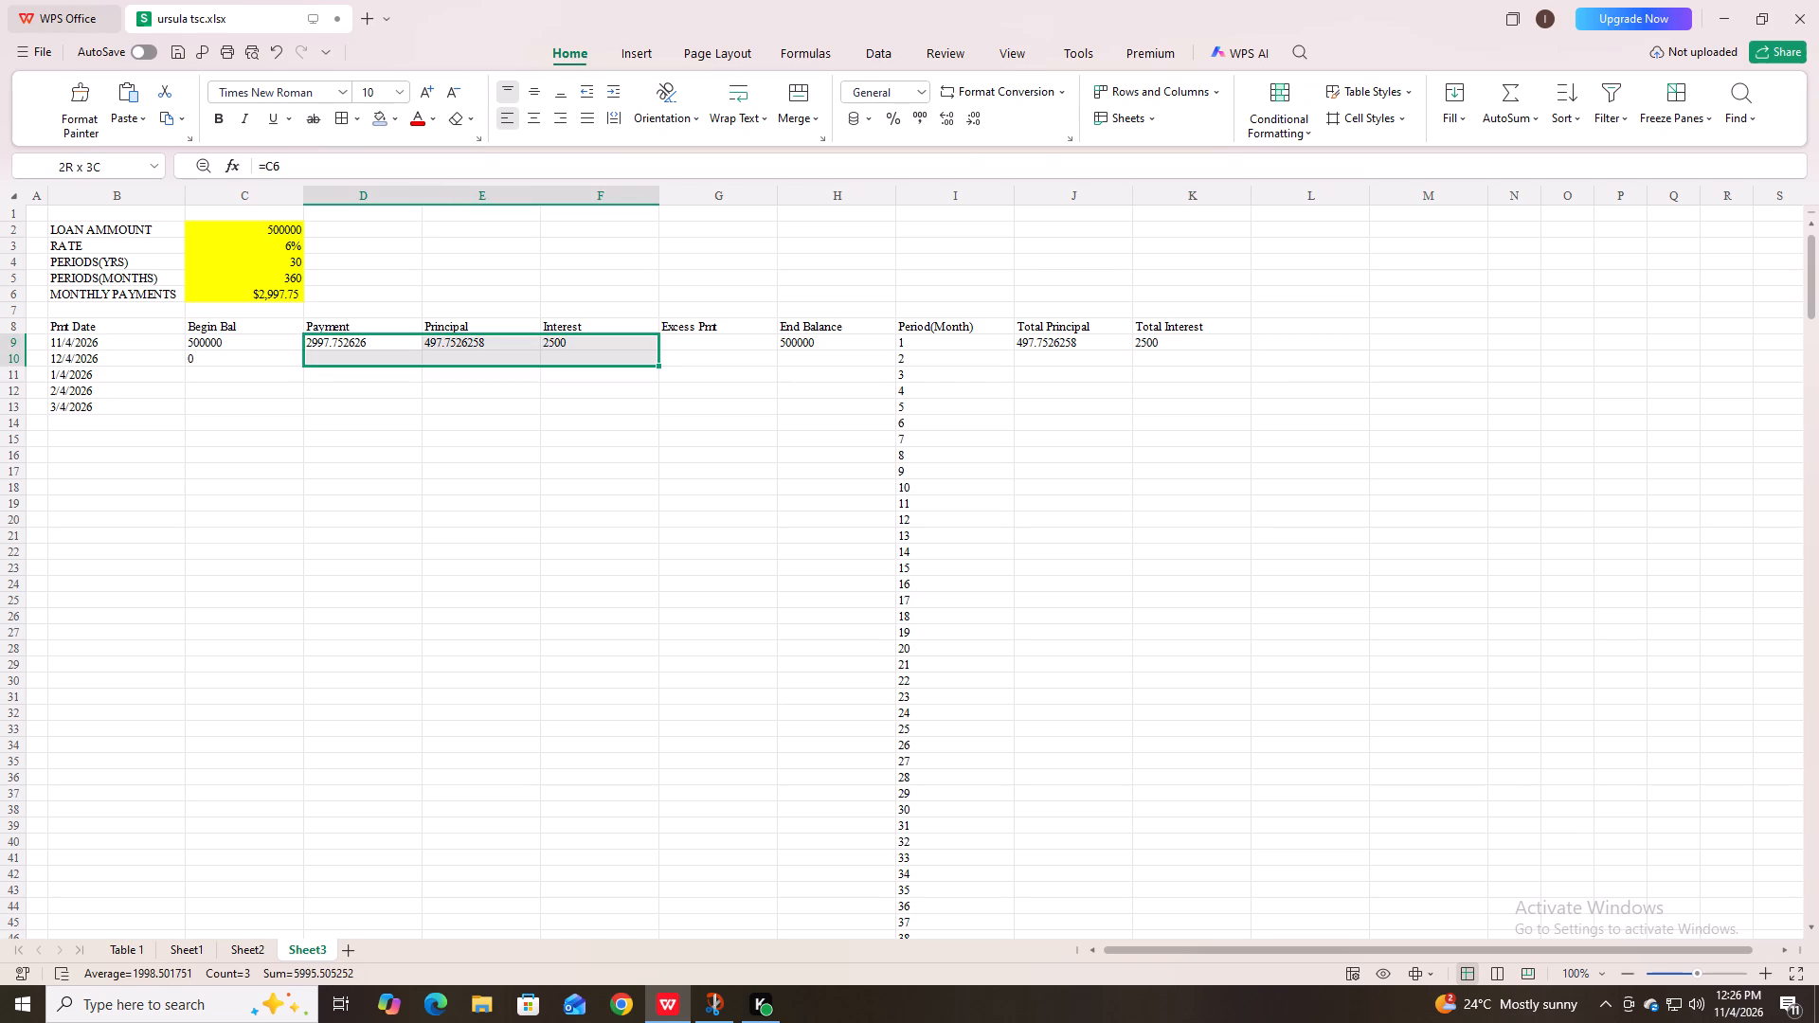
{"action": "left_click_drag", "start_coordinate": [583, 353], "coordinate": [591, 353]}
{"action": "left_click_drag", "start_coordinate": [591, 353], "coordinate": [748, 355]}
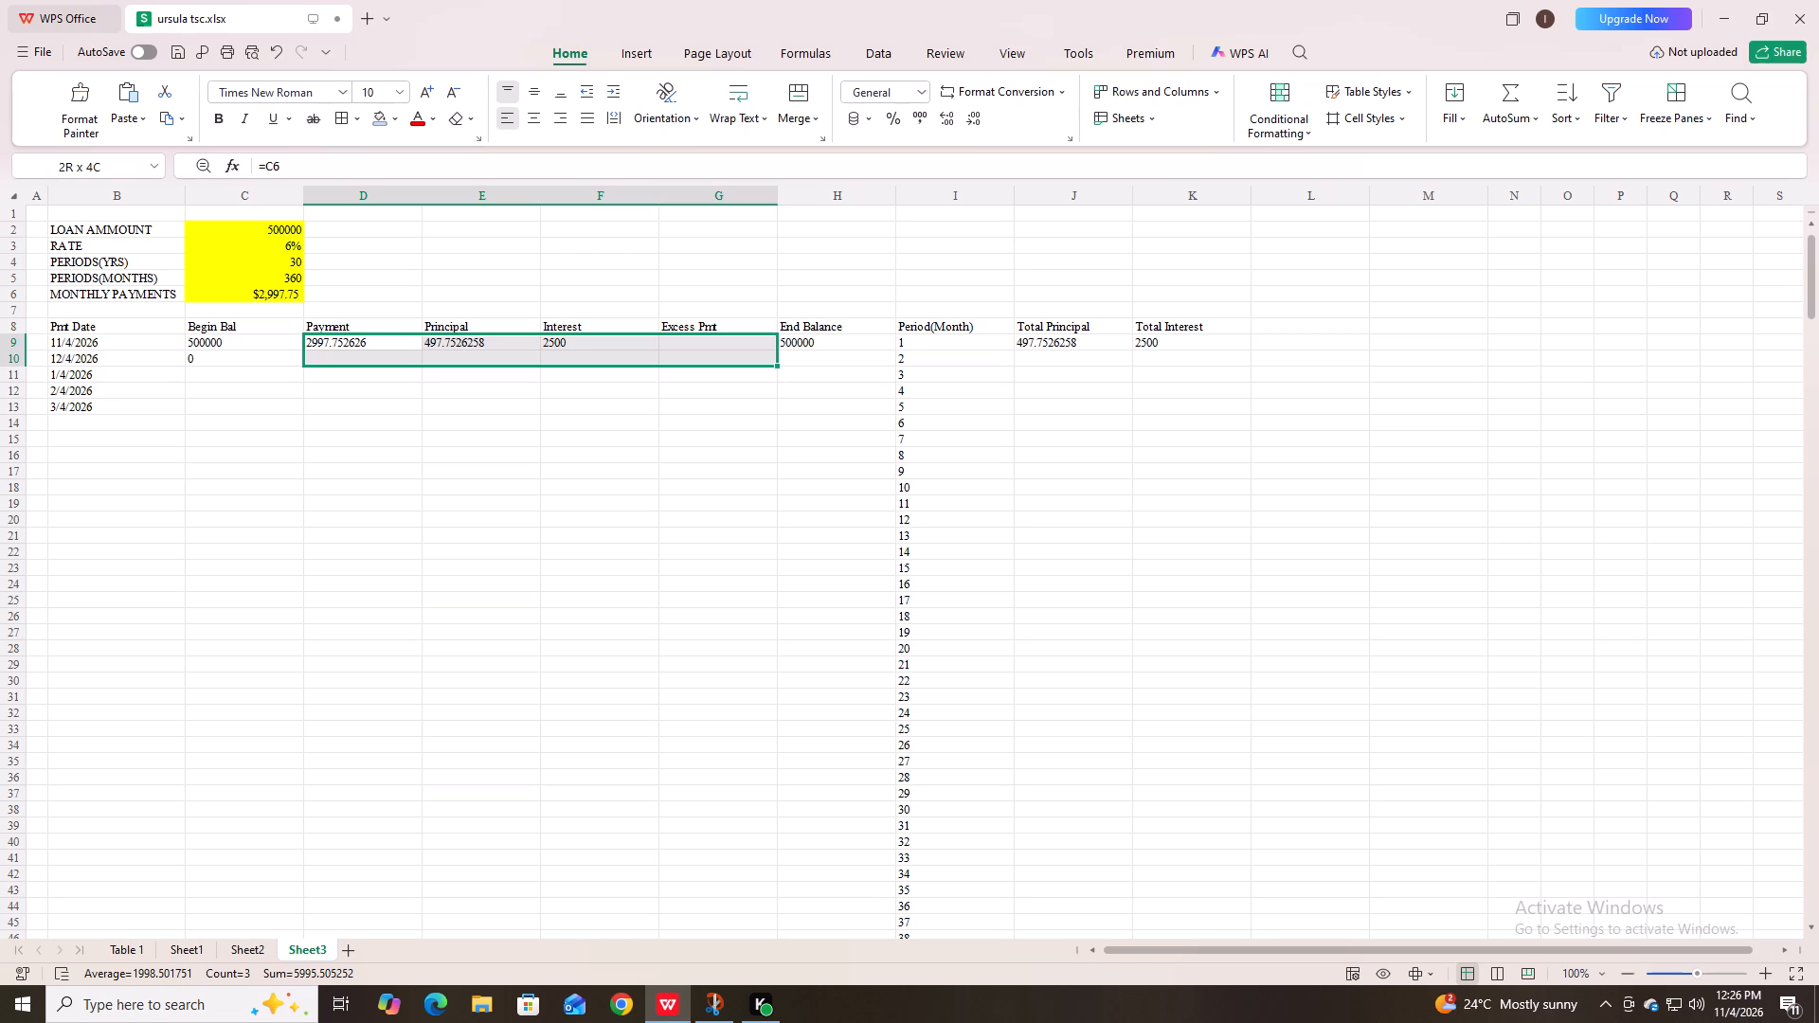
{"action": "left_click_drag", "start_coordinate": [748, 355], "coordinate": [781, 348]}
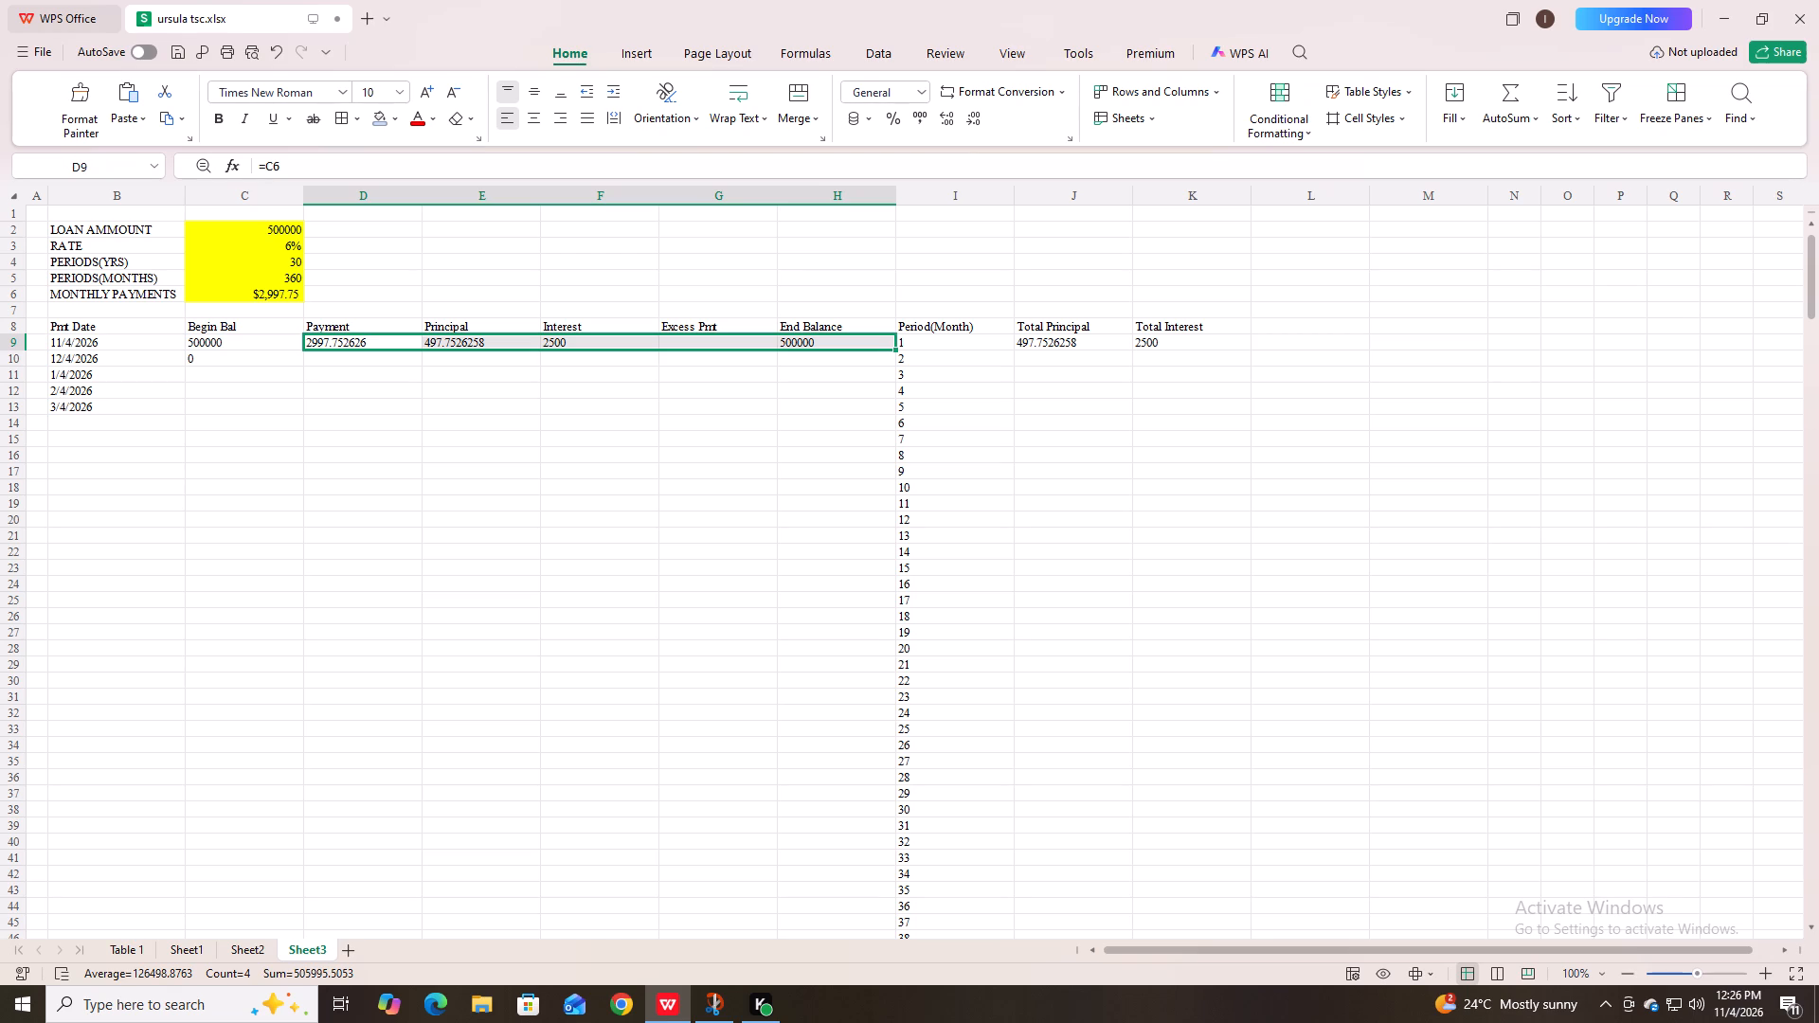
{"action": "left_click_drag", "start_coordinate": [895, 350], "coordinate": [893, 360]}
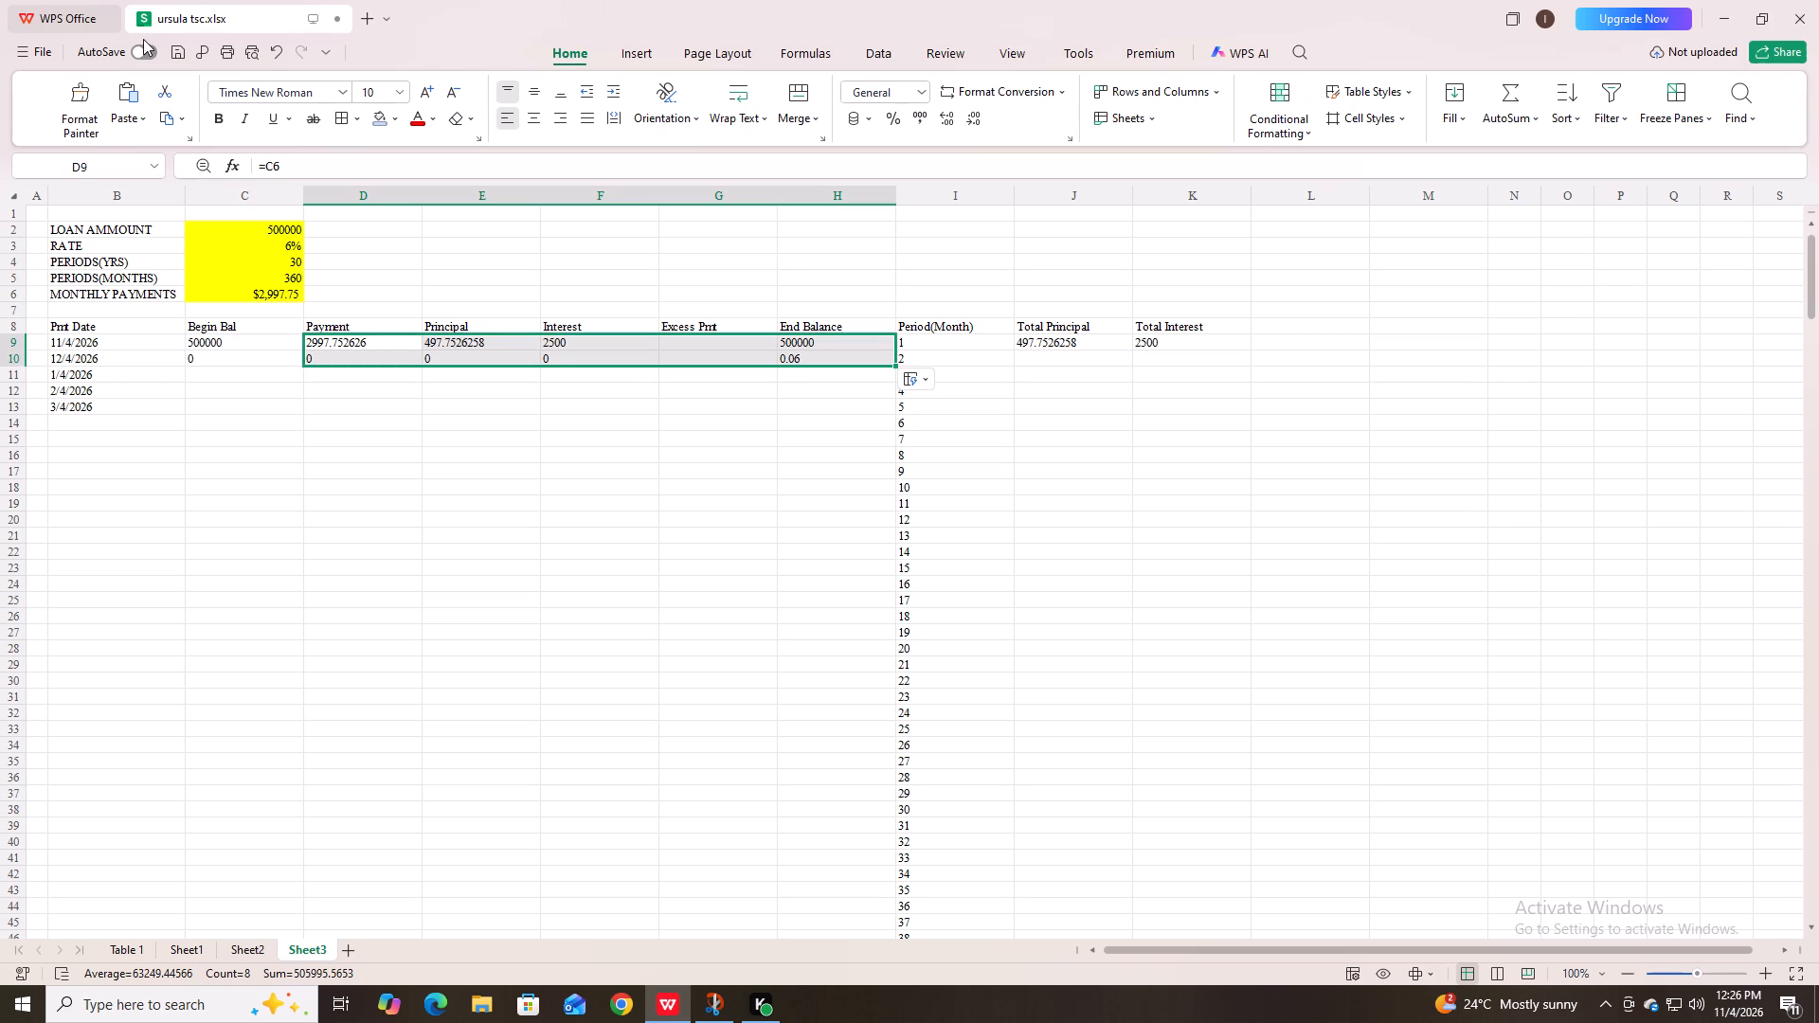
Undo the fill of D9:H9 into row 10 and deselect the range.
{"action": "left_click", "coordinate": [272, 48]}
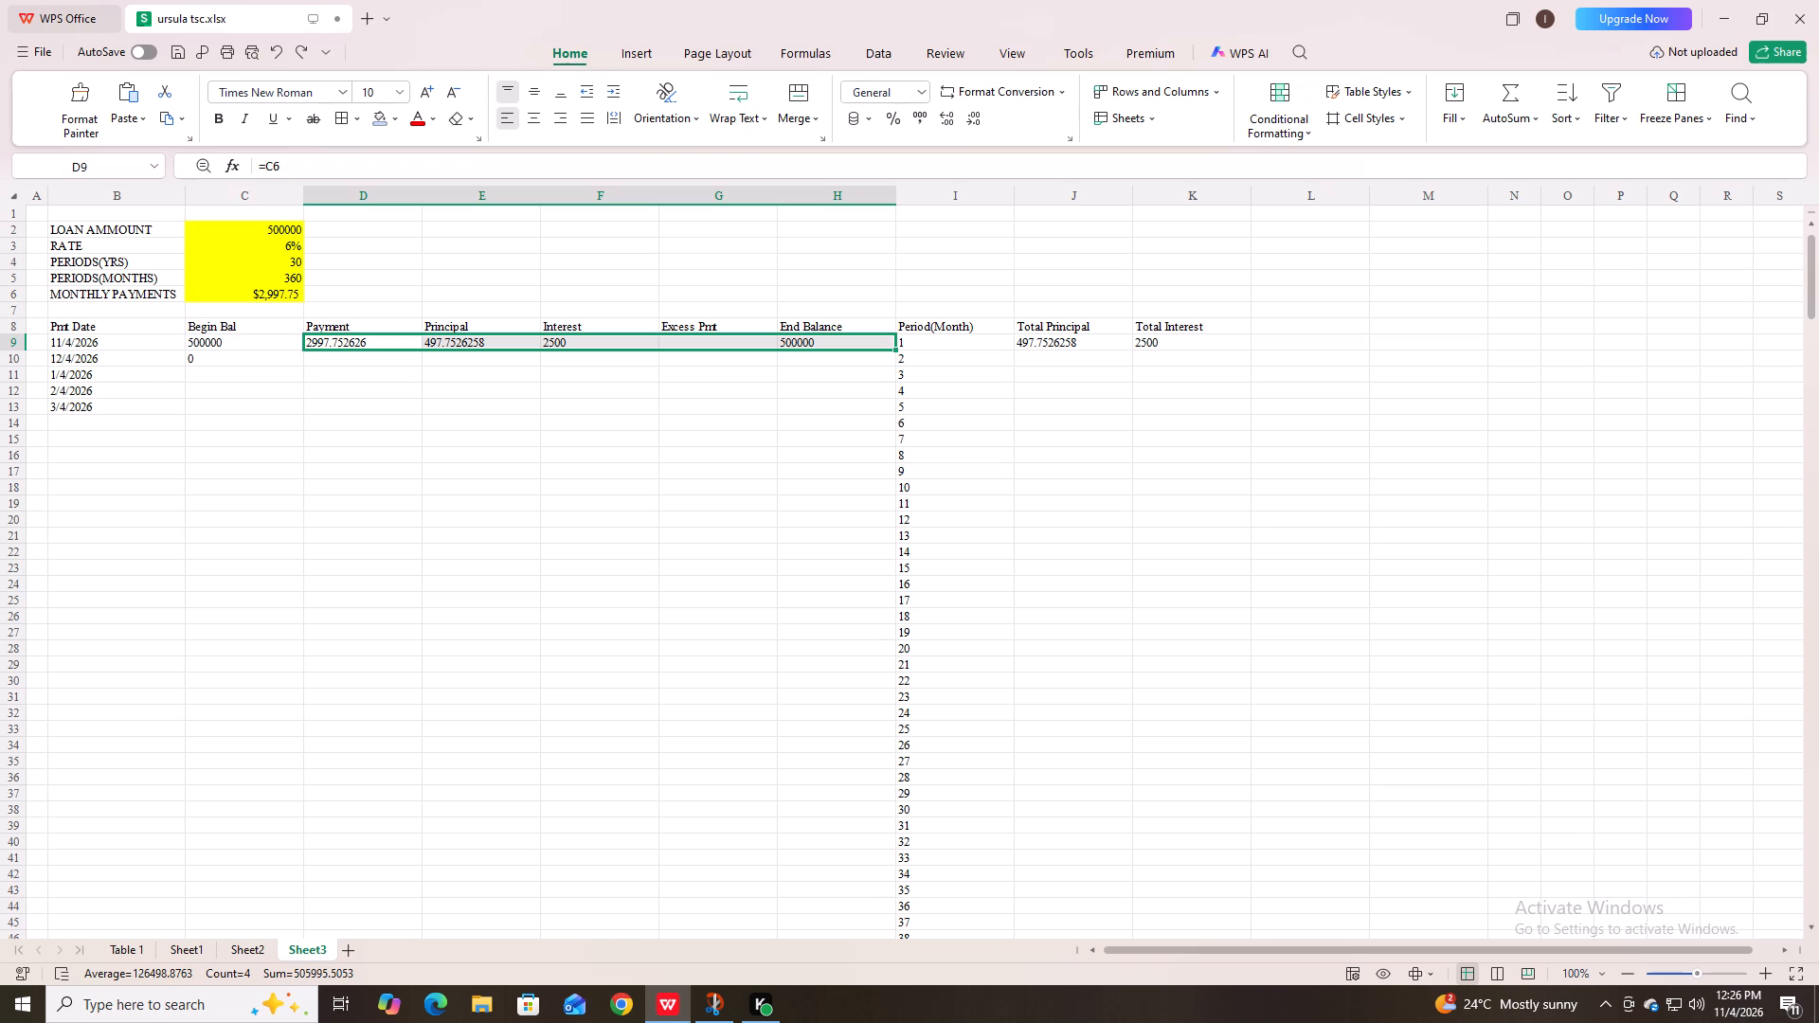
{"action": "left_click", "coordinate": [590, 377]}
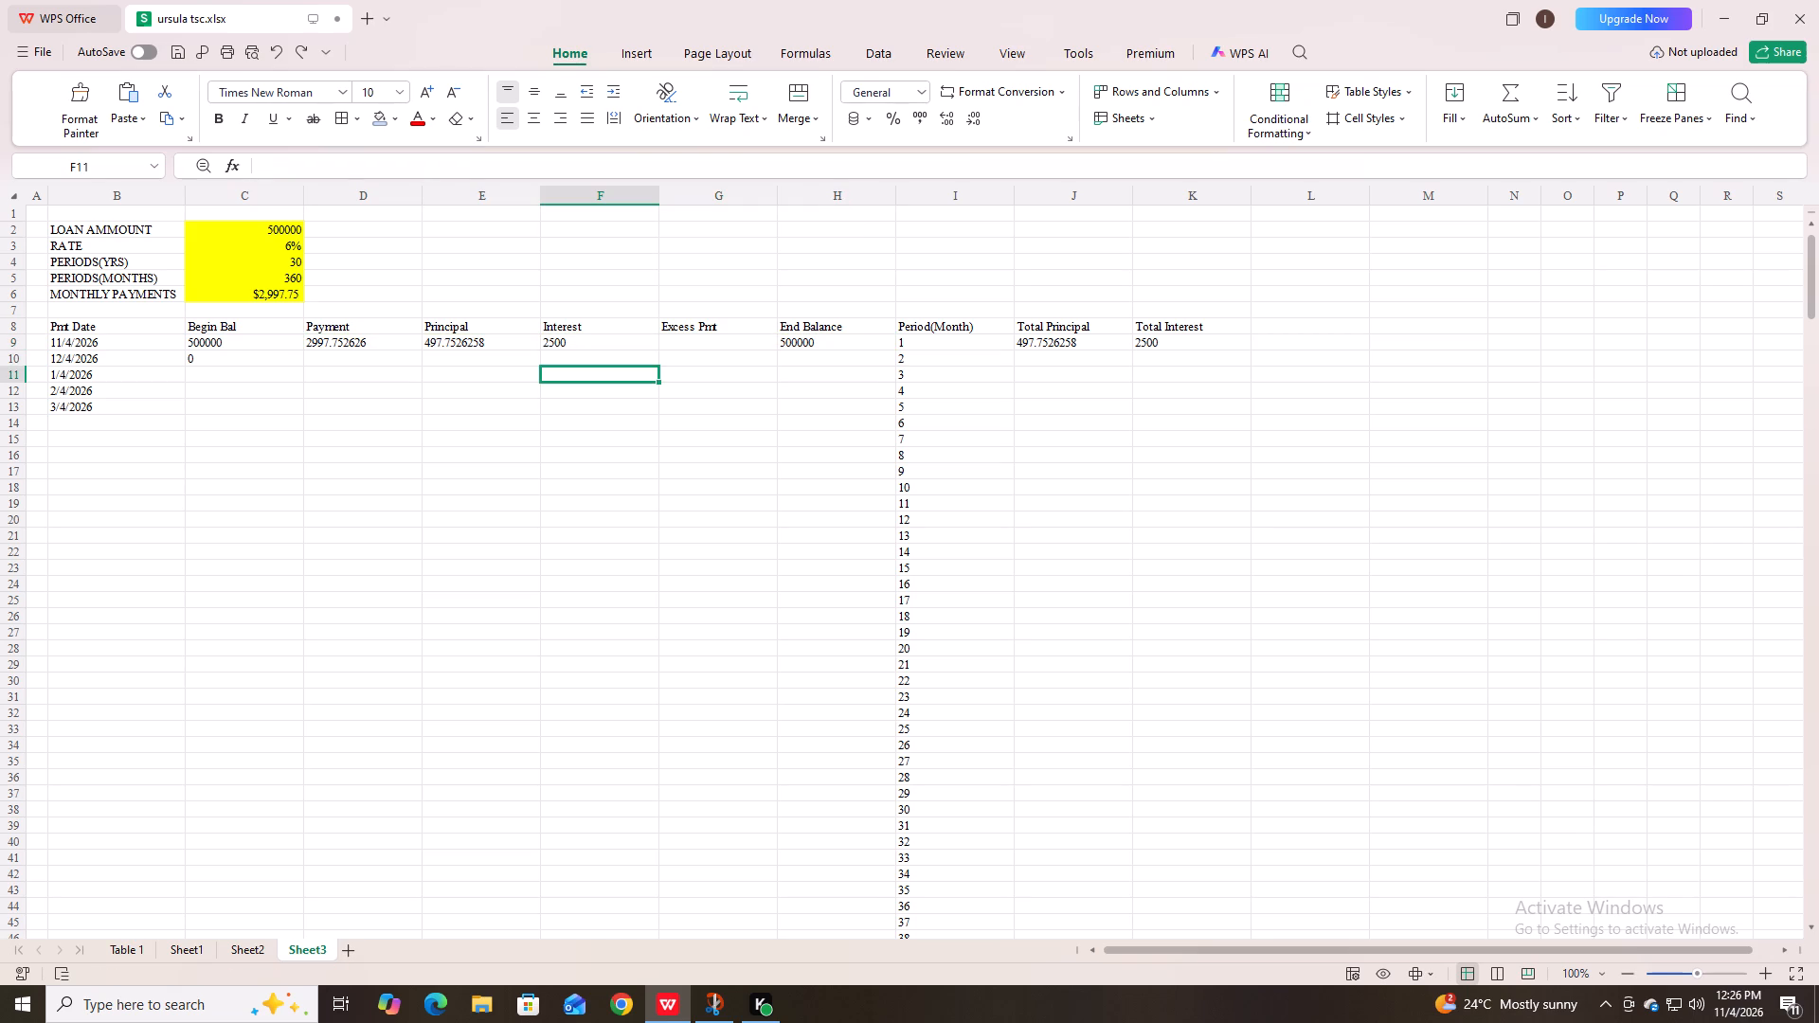